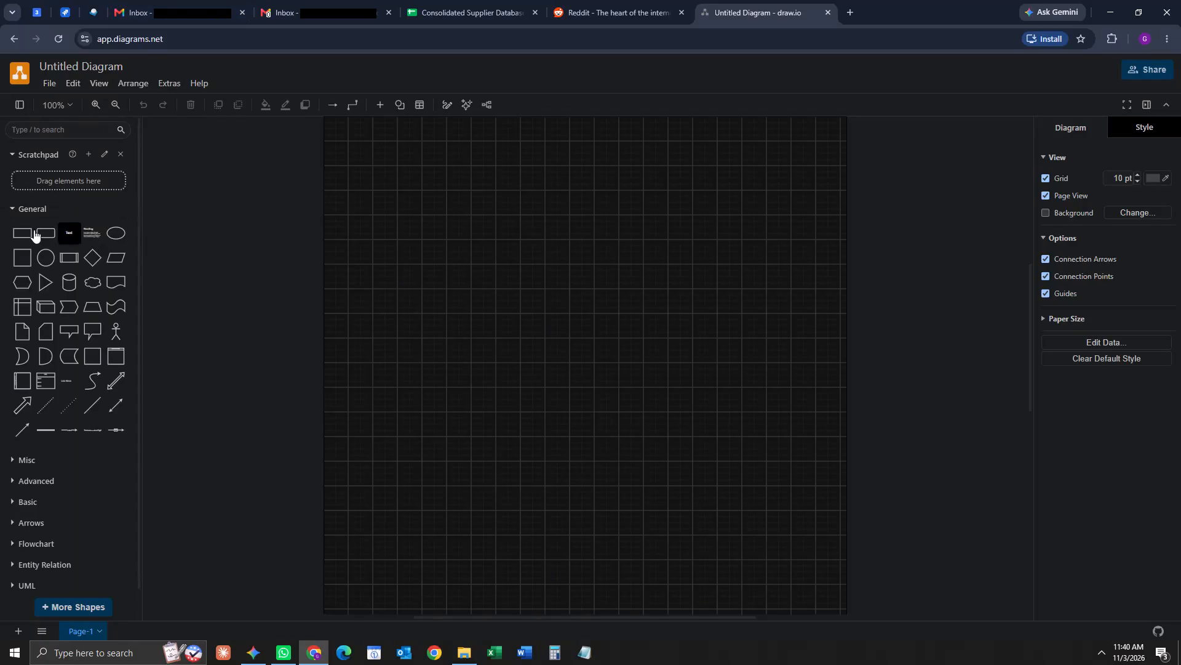
Add a rounded rectangle in the middle of the page and label it "Proposed CRM QS".
{"action": "left_click_drag", "start_coordinate": [49, 232], "coordinate": [578, 289]}
{"action": "left_click_drag", "start_coordinate": [637, 314], "coordinate": [598, 308]}
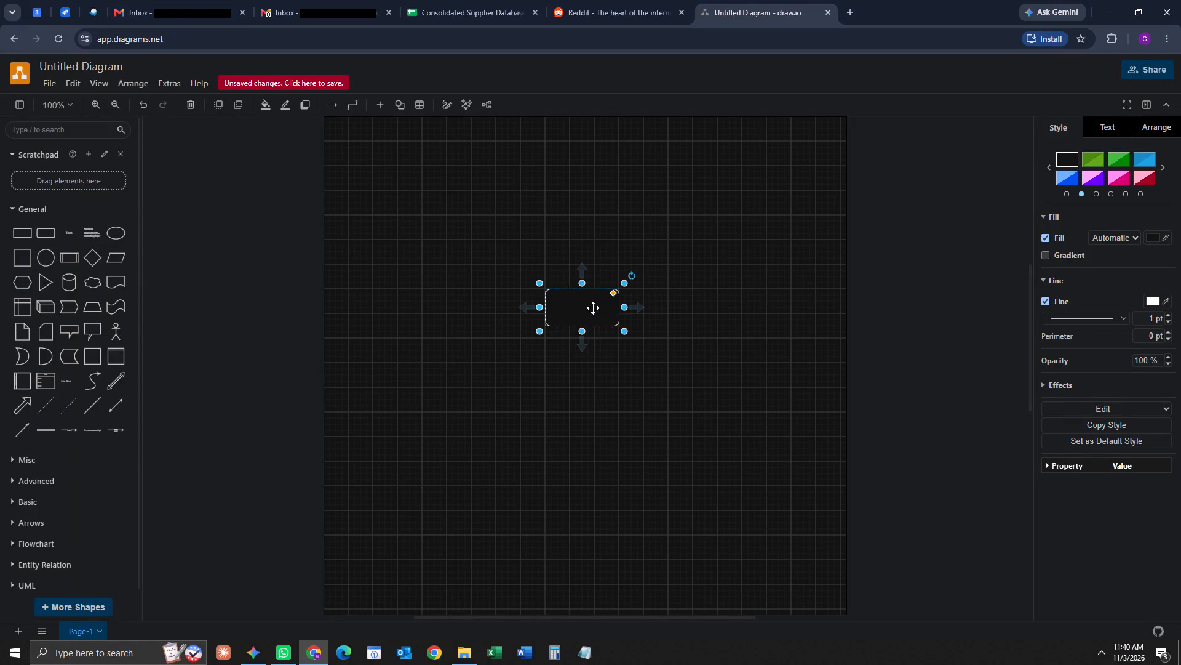
{"action": "double_click", "coordinate": [584, 307]}
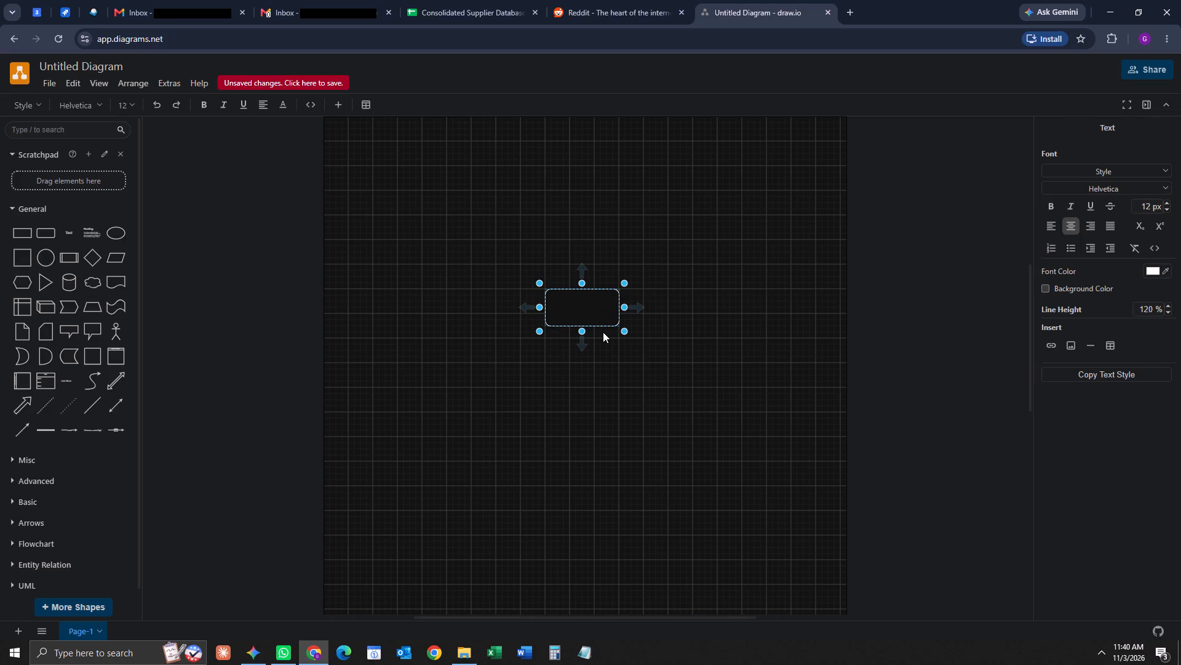
{"action": "type", "text": "CRM"}
{"action": "key", "text": "BackSpace"}
{"action": "key", "text": "BackSpace"}
{"action": "key", "text": "BackSpace"}
{"action": "key", "text": "BackSpace"}
{"action": "type", "text": "Proposed CRM"}
{"action": "key", "text": "space"}
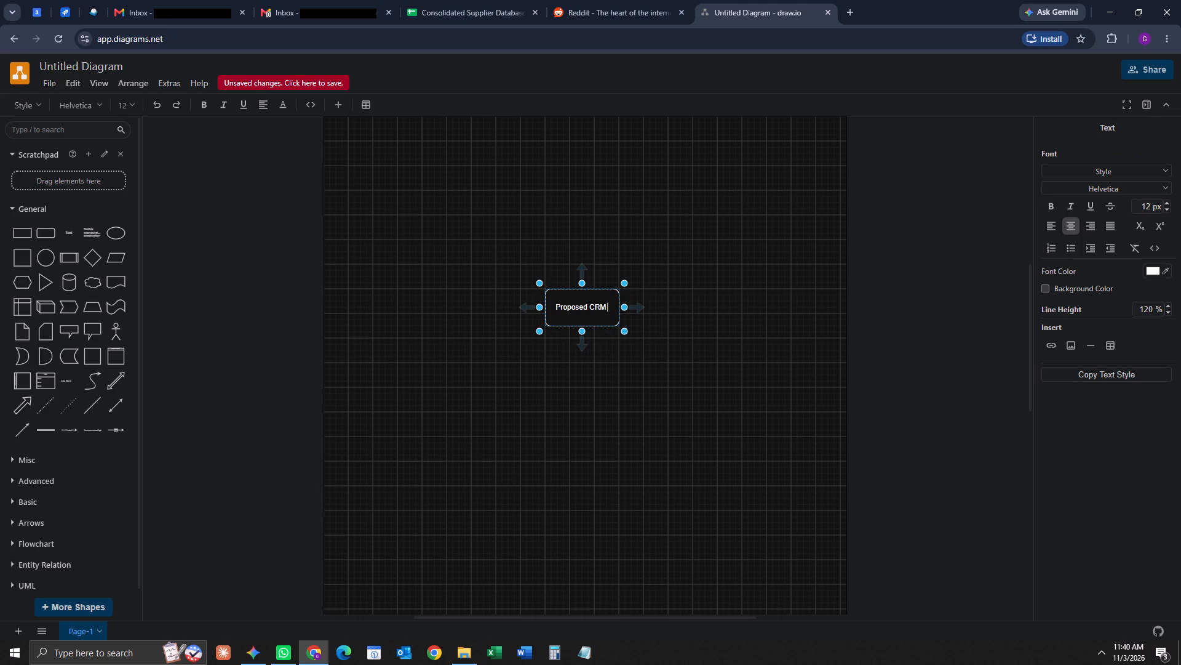
{"action": "type", "text": "Q"}
{"action": "key", "text": "shift+s"}
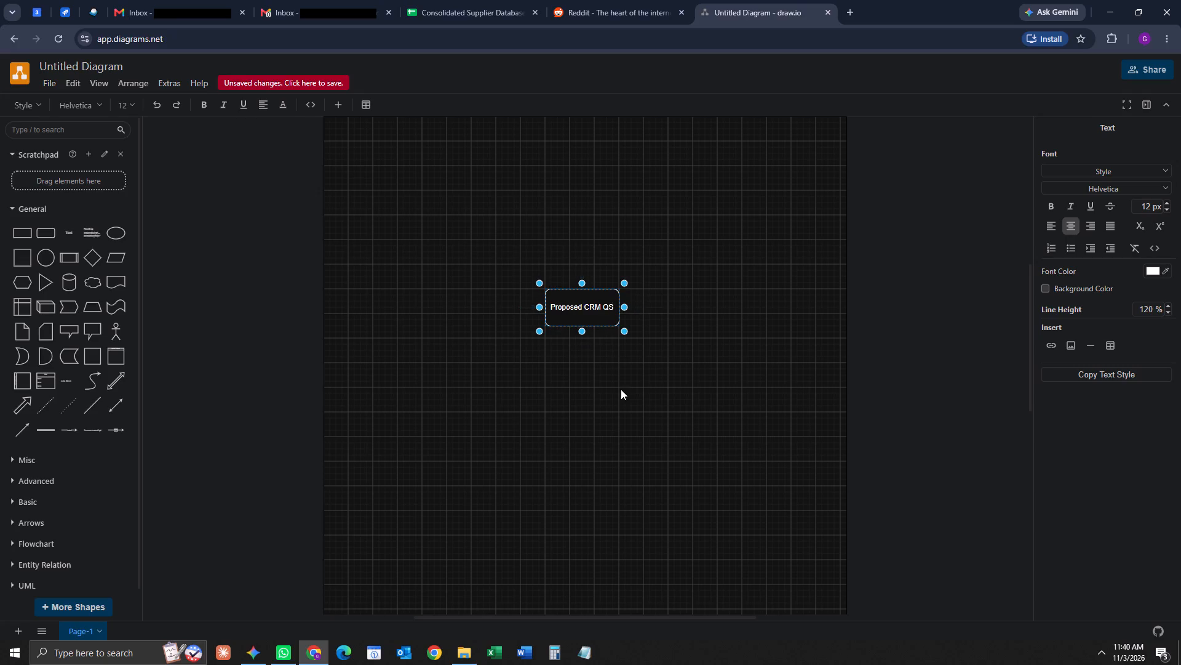
{"action": "left_click", "coordinate": [621, 394]}
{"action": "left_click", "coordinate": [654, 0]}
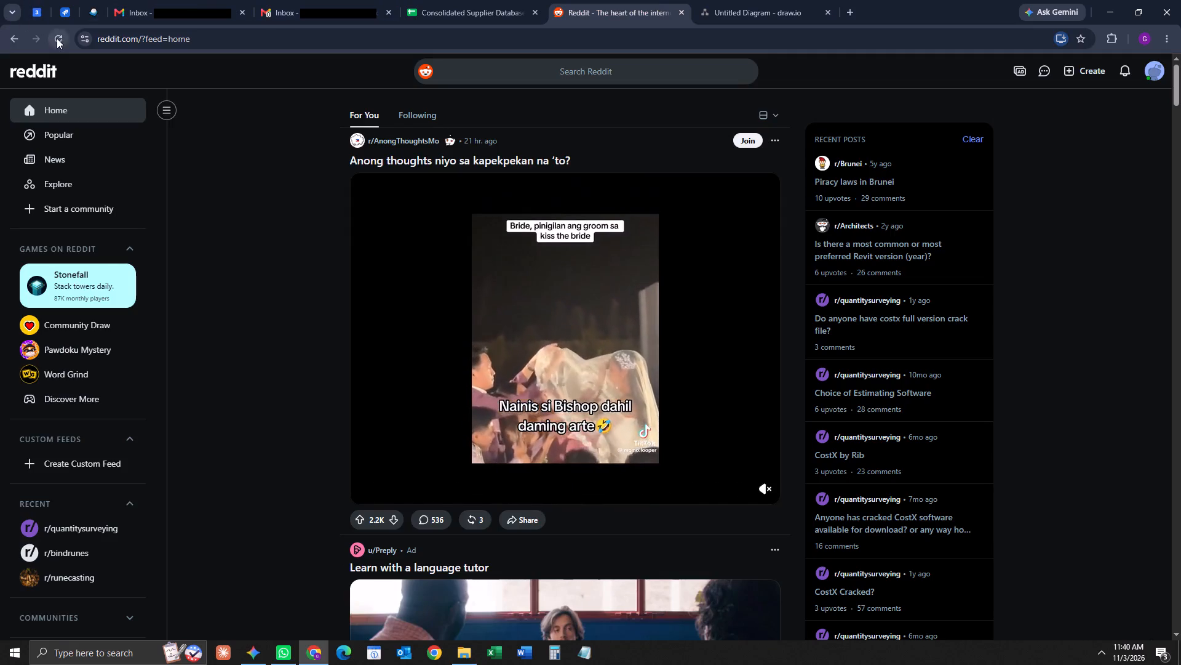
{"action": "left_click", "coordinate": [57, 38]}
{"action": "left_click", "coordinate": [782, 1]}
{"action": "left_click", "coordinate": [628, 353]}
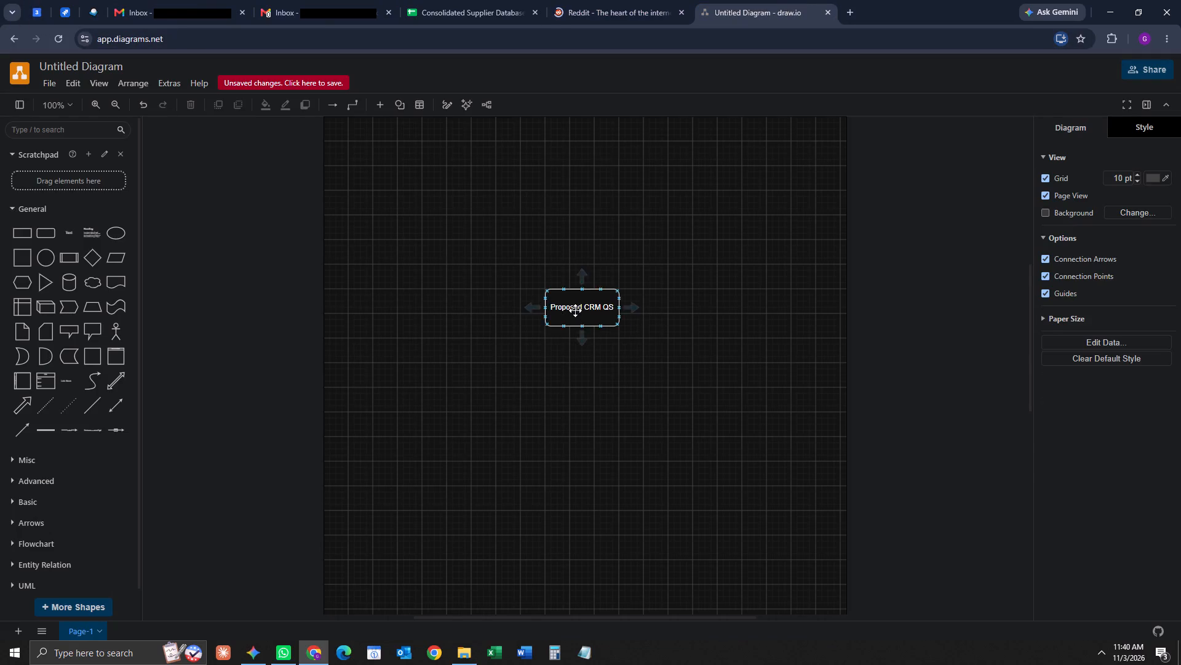
Duplicate the "Proposed CRM QS" box and place the copy to its left, level with the original.
{"action": "left_click", "coordinate": [575, 310]}
{"action": "key", "text": "ctrl+c"}
{"action": "key", "text": "ctrl+v"}
{"action": "left_click_drag", "start_coordinate": [637, 320], "coordinate": [396, 297]}
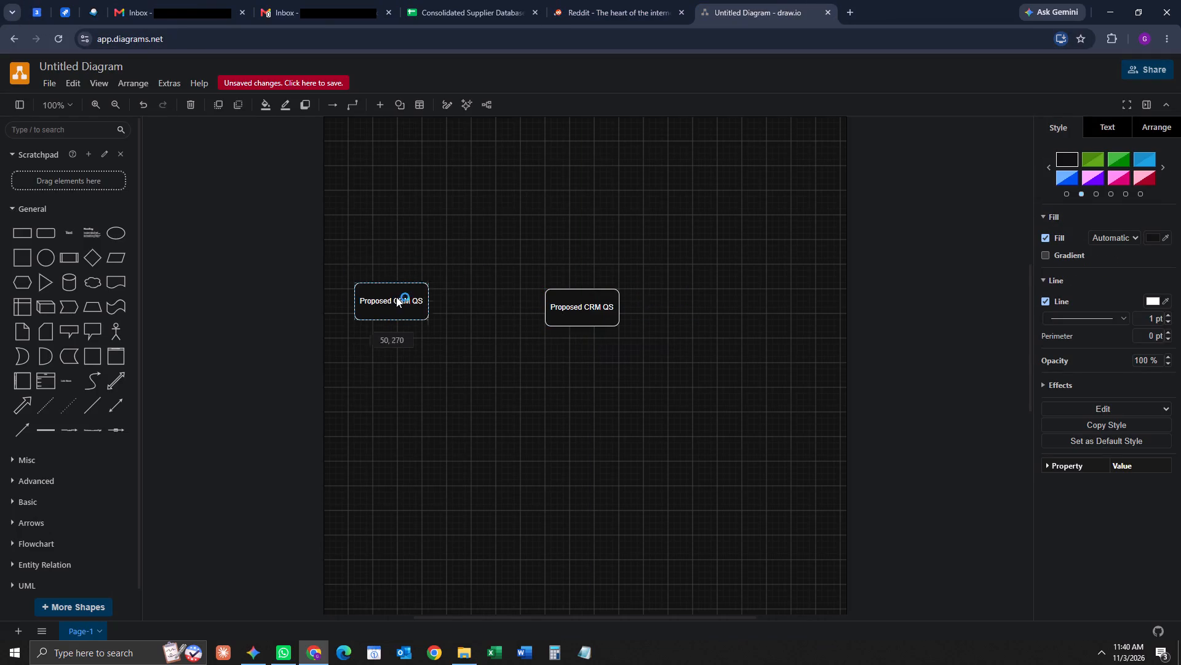
{"action": "left_click_drag", "start_coordinate": [396, 297], "coordinate": [422, 304]}
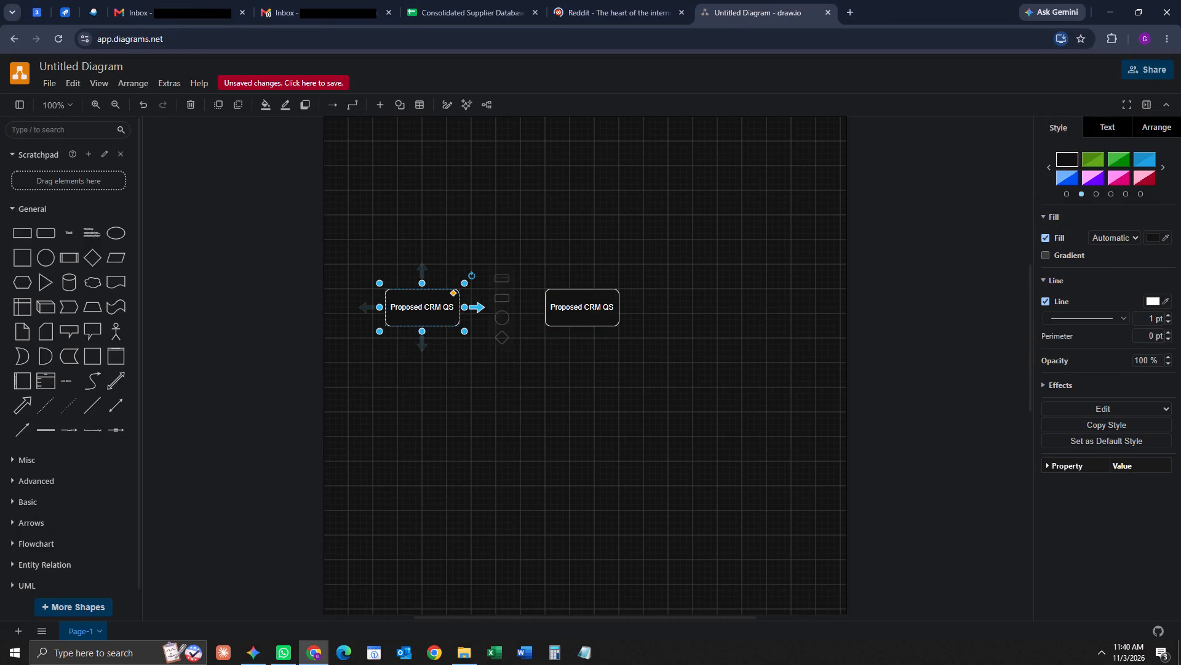
Connect the copied box on the left to the original "Proposed CRM QS" box with a straight arrow.
{"action": "left_click", "coordinate": [471, 308]}
{"action": "left_click", "coordinate": [557, 406]}
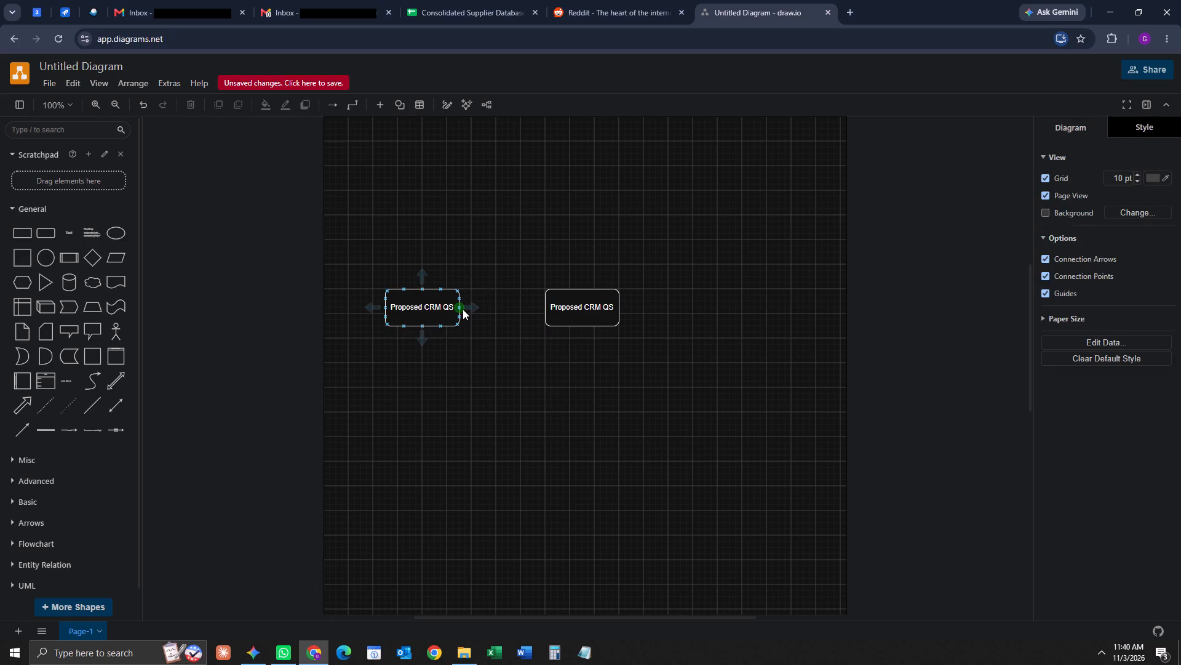
{"action": "left_click_drag", "start_coordinate": [463, 309], "coordinate": [548, 309]}
{"action": "left_click", "coordinate": [521, 376]}
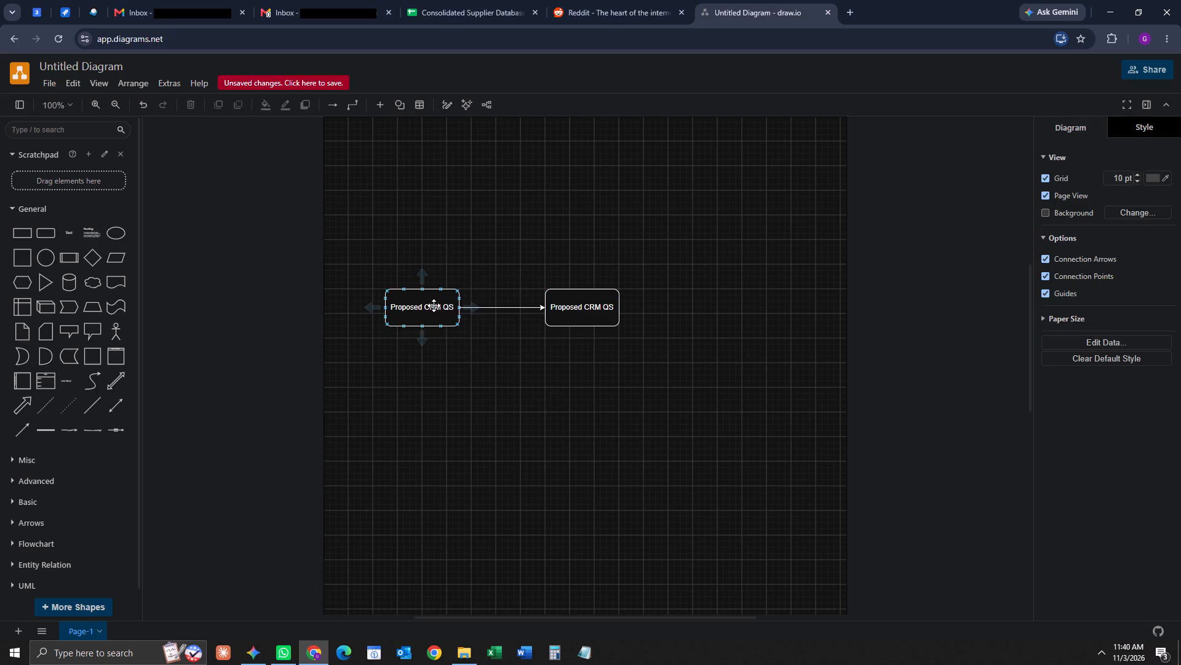
Relabel the left box as "Tender x files".
{"action": "double_click", "coordinate": [434, 305]}
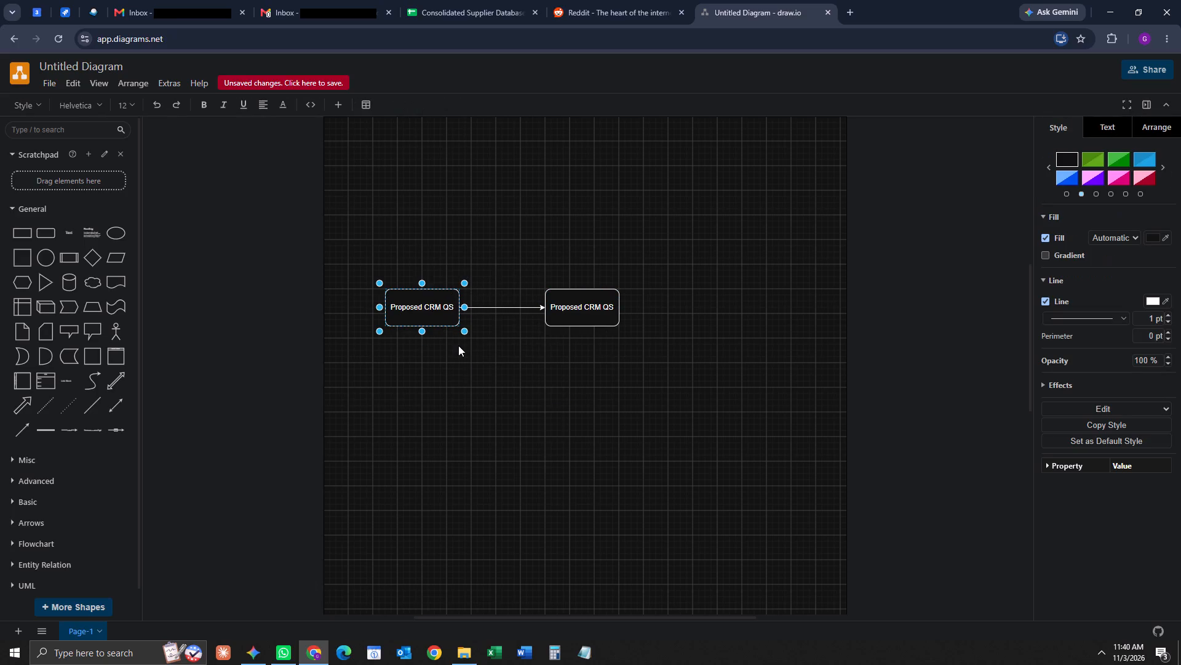
{"action": "type", "text": "Tender"}
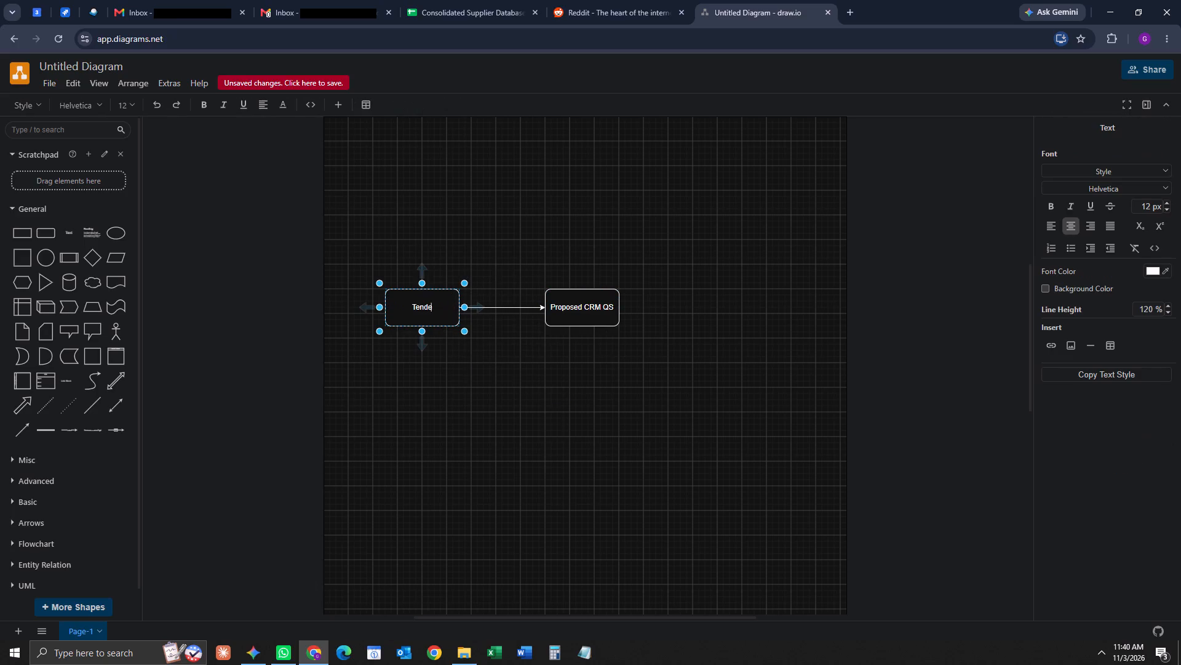
{"action": "key", "text": "space"}
{"action": "type", "text": "x"}
{"action": "key", "text": "space"}
{"action": "type", "text": "files"}
{"action": "left_click", "coordinate": [517, 414]}
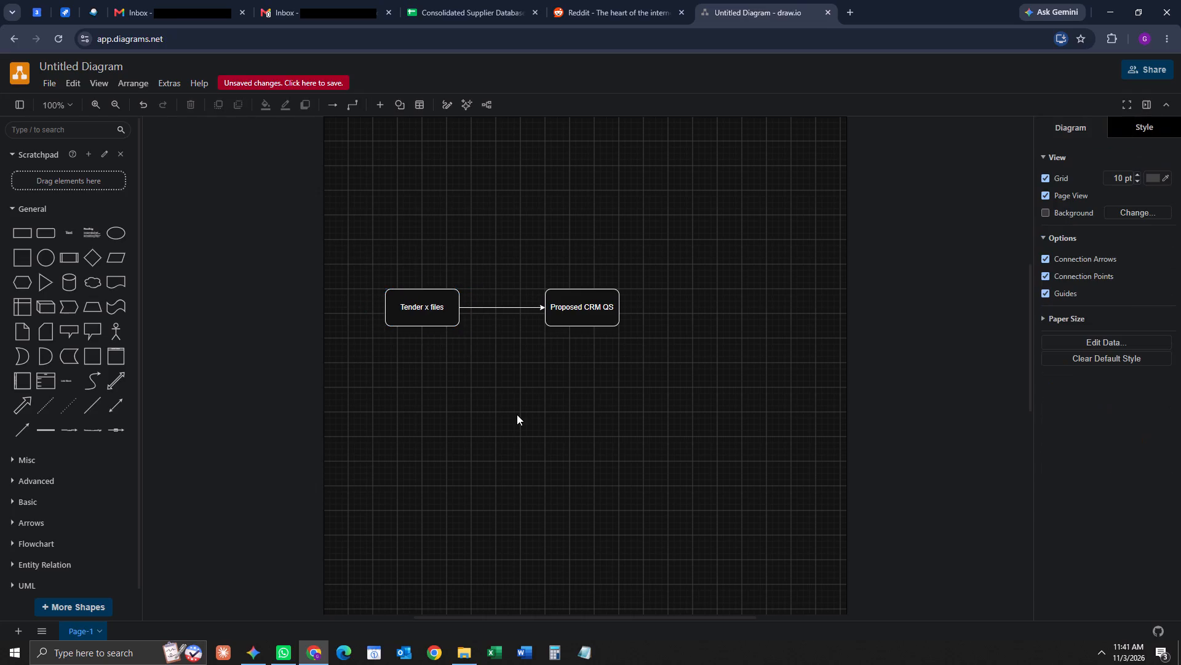
Add an empty rounded rectangle to the right of "Proposed CRM QS", level with it.
{"action": "left_click", "coordinate": [589, 299]}
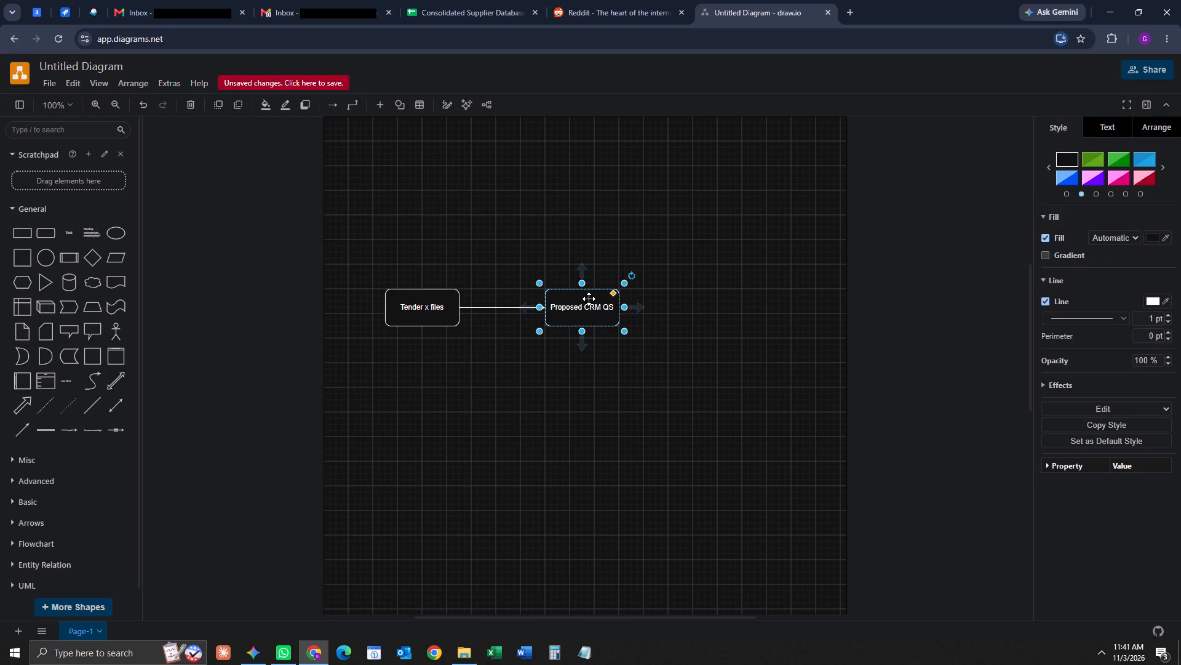
{"action": "left_click_drag", "start_coordinate": [42, 232], "coordinate": [542, 198]}
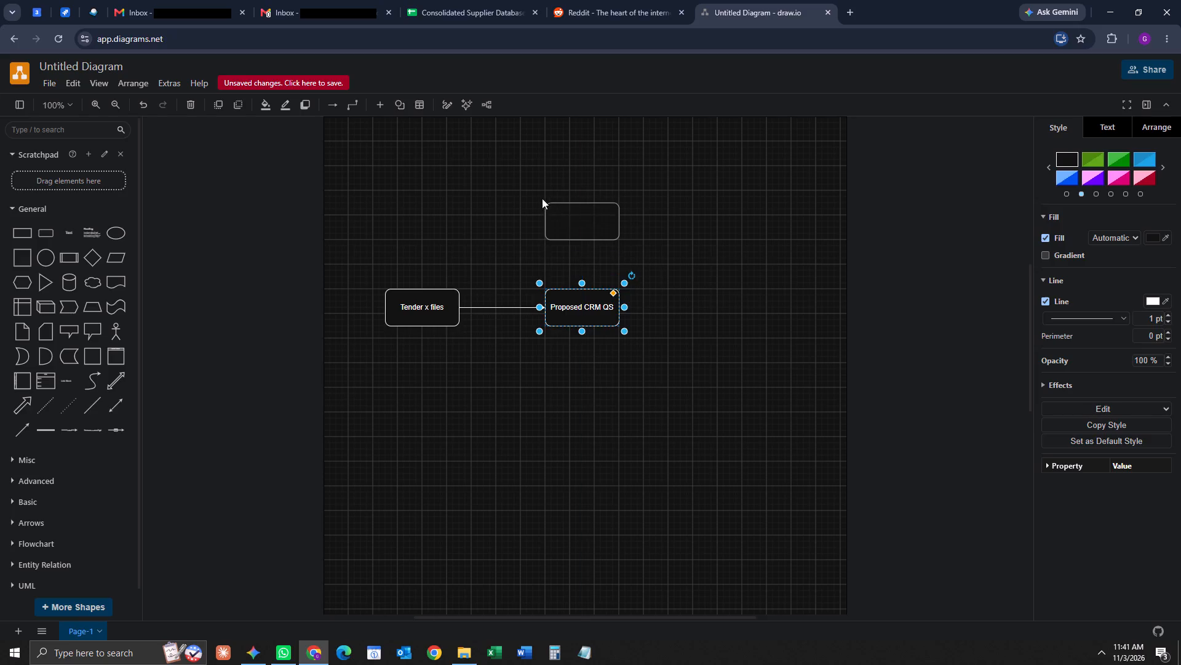
{"action": "left_click_drag", "start_coordinate": [542, 198], "coordinate": [541, 198]}
{"action": "left_click_drag", "start_coordinate": [595, 217], "coordinate": [773, 306]}
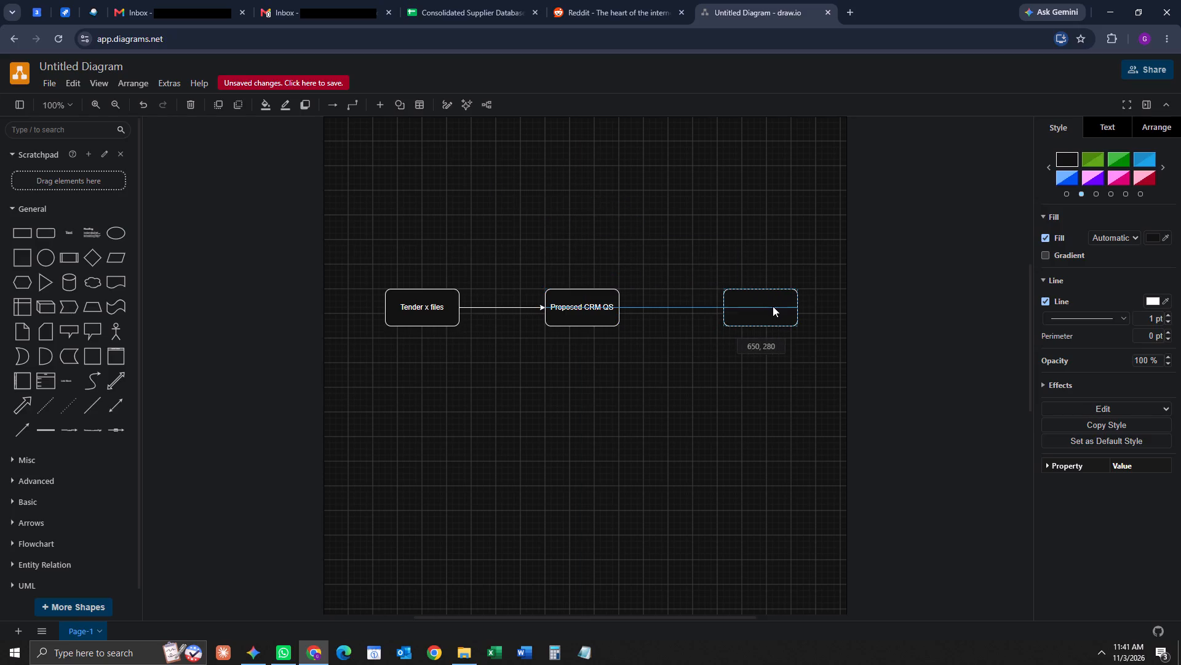
{"action": "left_click_drag", "start_coordinate": [773, 306], "coordinate": [769, 306]}
{"action": "left_click", "coordinate": [666, 381]}
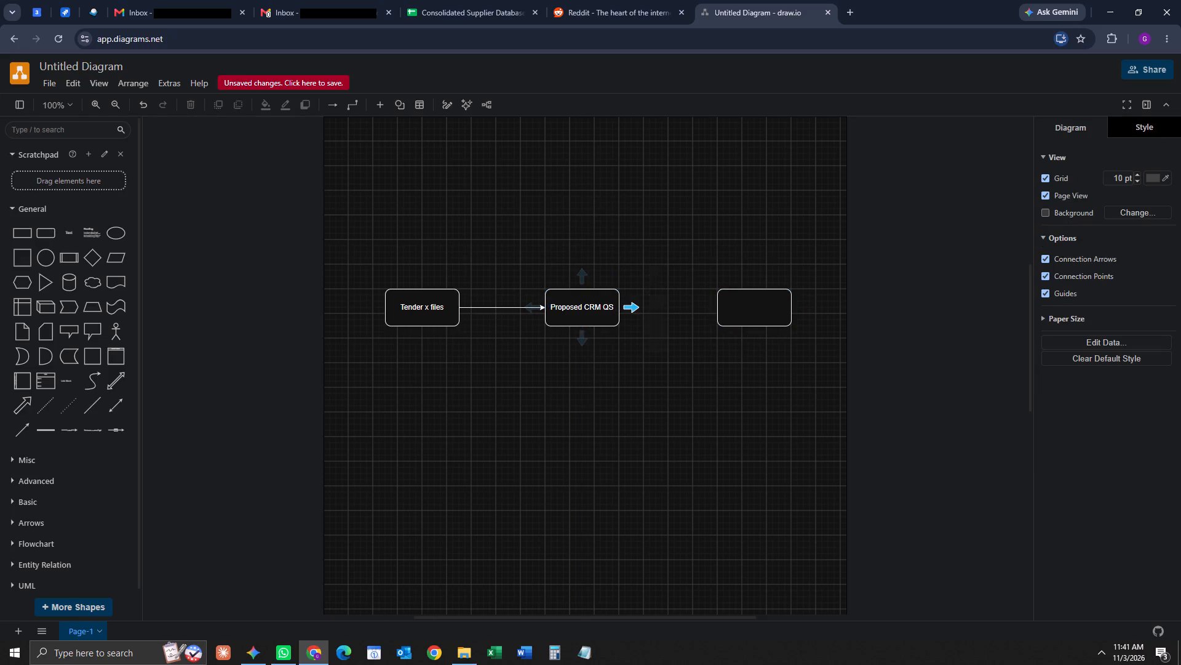
Draw an arrow from the right side of "Proposed CRM QS" to the empty box on its right.
{"action": "left_click_drag", "start_coordinate": [618, 307], "coordinate": [714, 310]}
{"action": "left_click_drag", "start_coordinate": [714, 310], "coordinate": [721, 310]}
{"action": "left_click", "coordinate": [734, 387]}
{"action": "left_click", "coordinate": [750, 310]}
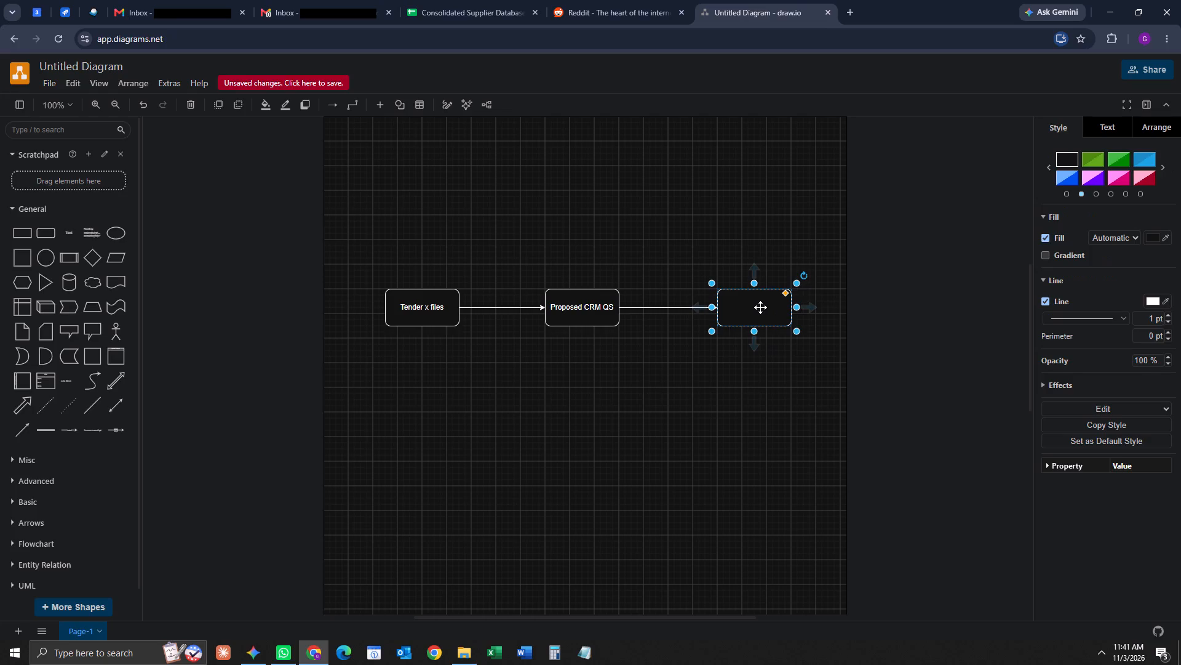
{"action": "left_click", "coordinate": [595, 385]}
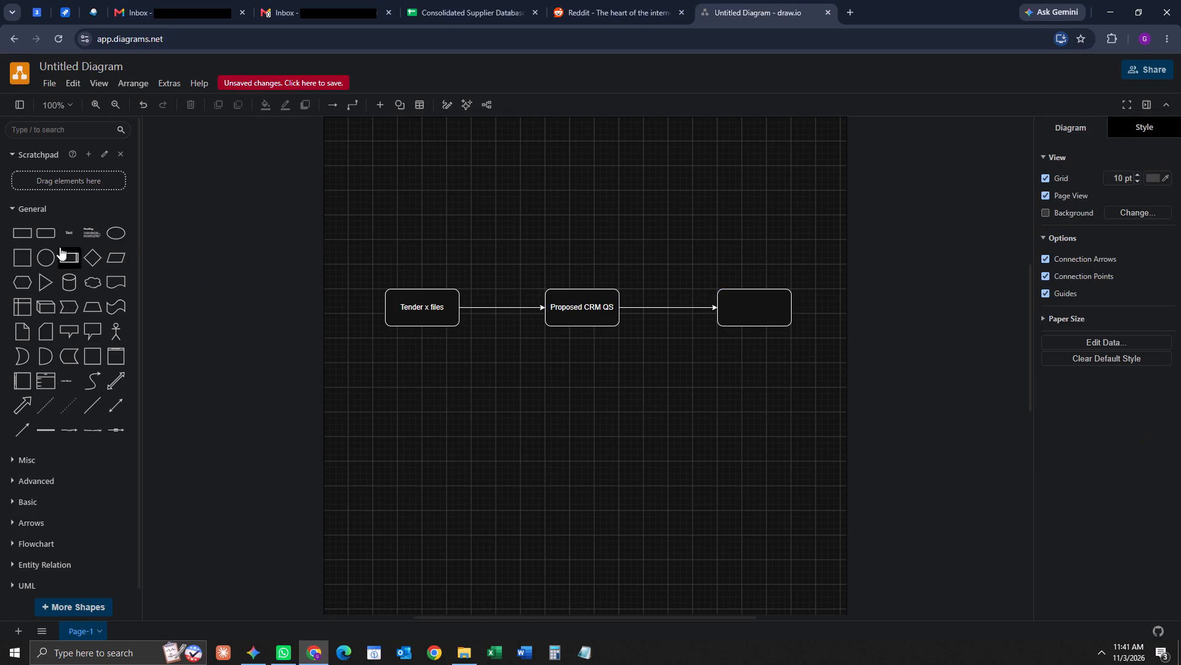
Add two empty rounded rectangles side by side above the row, one on each side of "Proposed CRM QS".
{"action": "left_click_drag", "start_coordinate": [45, 227], "coordinate": [435, 152]}
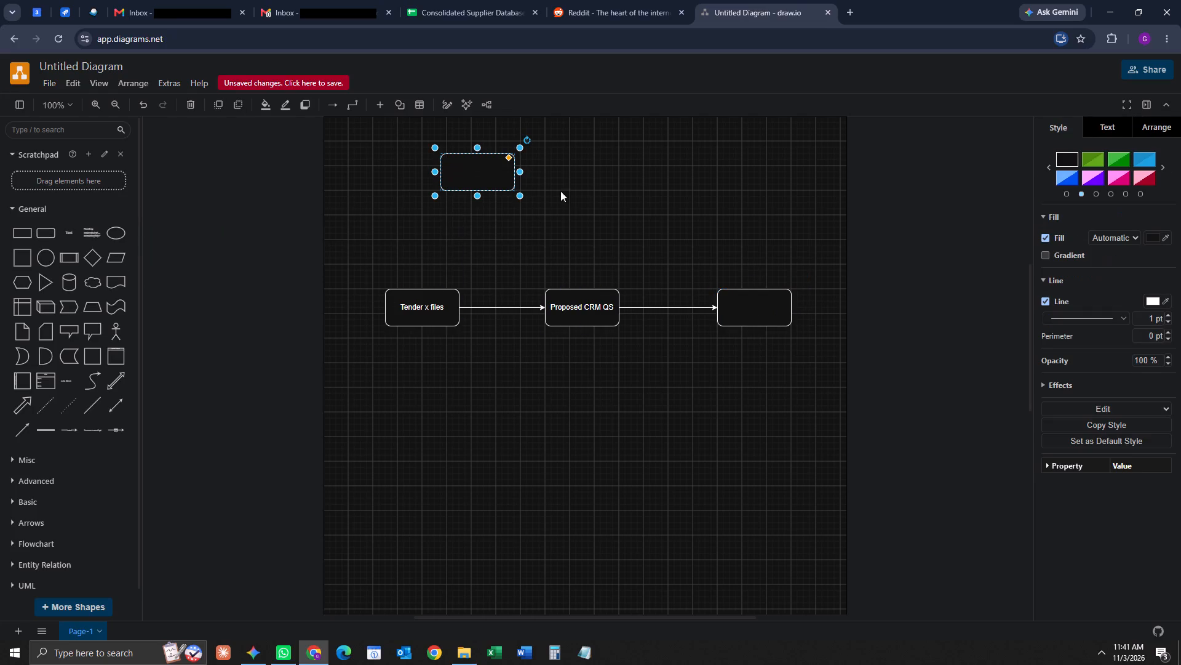
{"action": "left_click_drag", "start_coordinate": [44, 232], "coordinate": [672, 147]}
{"action": "left_click_drag", "start_coordinate": [672, 147], "coordinate": [628, 147]}
{"action": "left_click", "coordinate": [634, 405]}
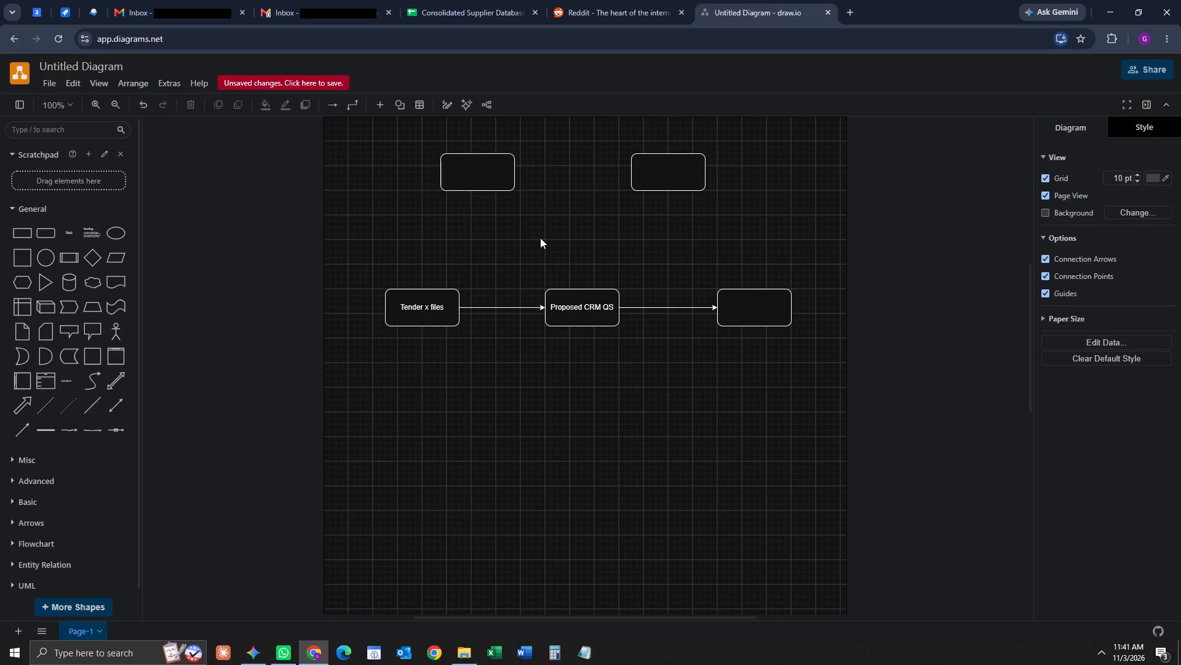
Draw an arrow from the top of "Proposed CRM QS" to the bottom of the upper-left empty box.
{"action": "left_click_drag", "start_coordinate": [565, 288], "coordinate": [477, 195]}
{"action": "left_click_drag", "start_coordinate": [477, 195], "coordinate": [477, 188]}
{"action": "left_click", "coordinate": [568, 363]}
Label the upper-left box "Masterlist DB (Google sheet)".
{"action": "double_click", "coordinate": [485, 172]}
{"action": "type", "text": "Master"}
{"action": "key", "text": "space"}
{"action": "key", "text": "BackSpace"}
{"action": "type", "text": "l;iost"}
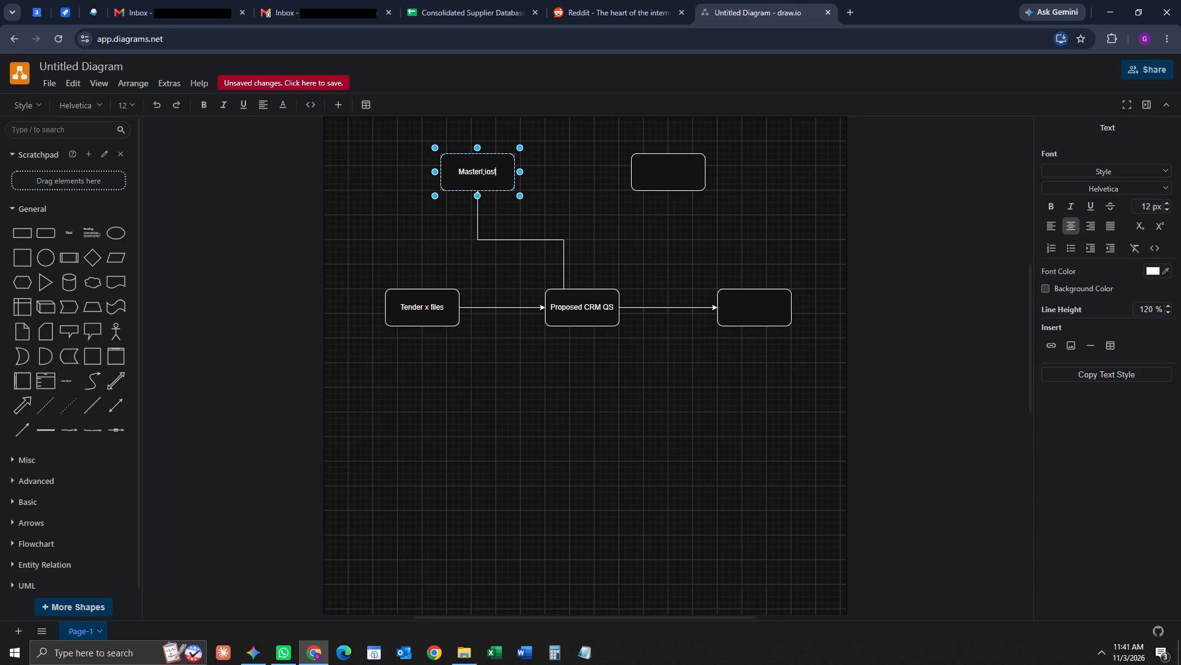
{"action": "key", "text": "BackSpace"}
{"action": "key", "text": "BackSpace"}
{"action": "key", "text": "BackSpace"}
{"action": "key", "text": "BackSpace"}
{"action": "key", "text": "BackSpace"}
{"action": "type", "text": "ist DB"}
{"action": "key", "text": "space"}
{"action": "type", "text": "(g"}
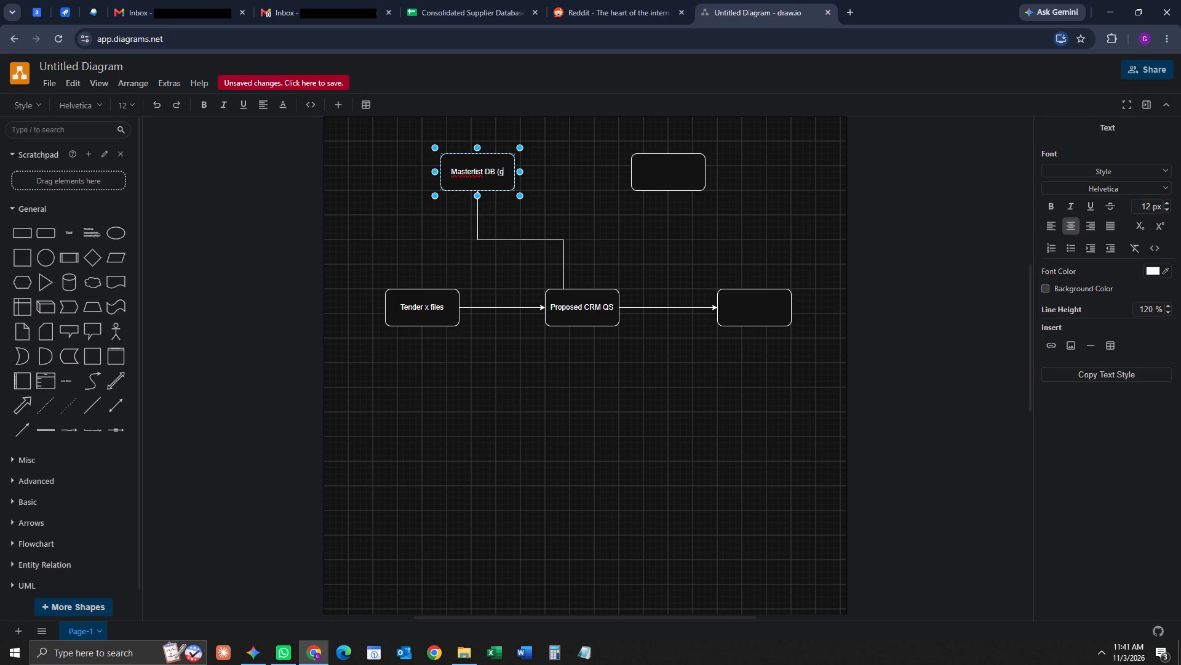
{"action": "key", "text": "BackSpace"}
{"action": "type", "text": "Gpopo"}
{"action": "key", "text": "BackSpace"}
{"action": "key", "text": "BackSpace"}
{"action": "key", "text": "BackSpace"}
{"action": "key", "text": "BackSpace"}
{"action": "type", "text": "oogle sheet)"}
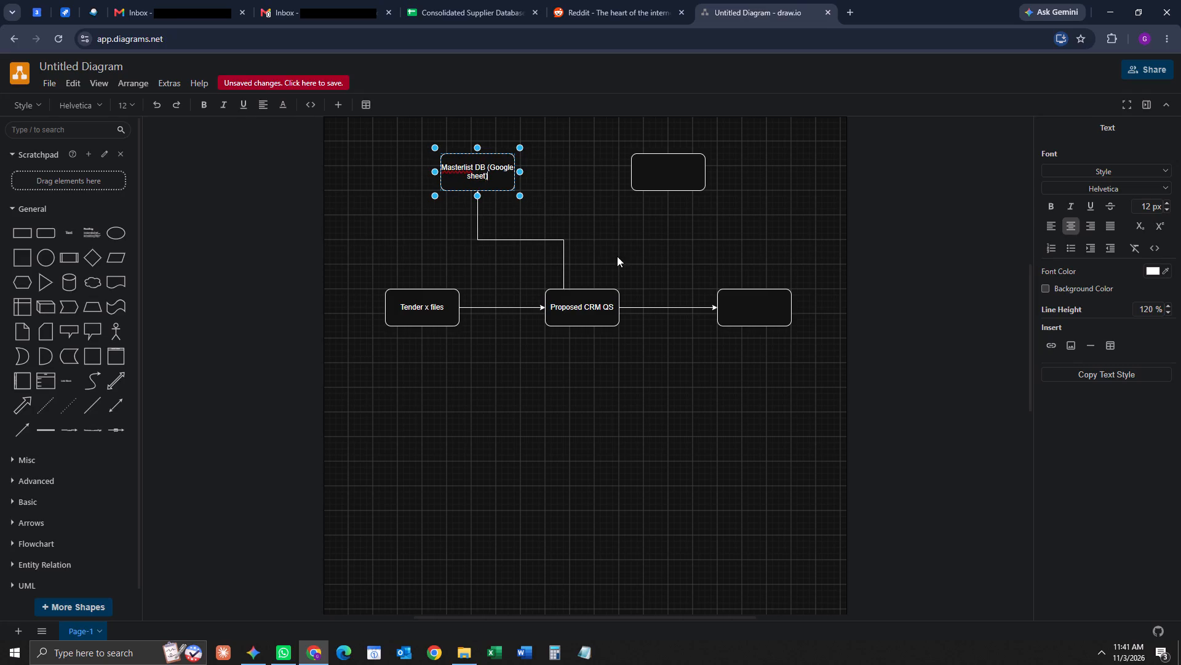
{"action": "left_click", "coordinate": [586, 232]}
Draw a return arrow from the right side of the "Masterlist DB (Google sheet)" box to the top centre of "Proposed CRM QS".
{"action": "left_click_drag", "start_coordinate": [515, 171], "coordinate": [529, 179]}
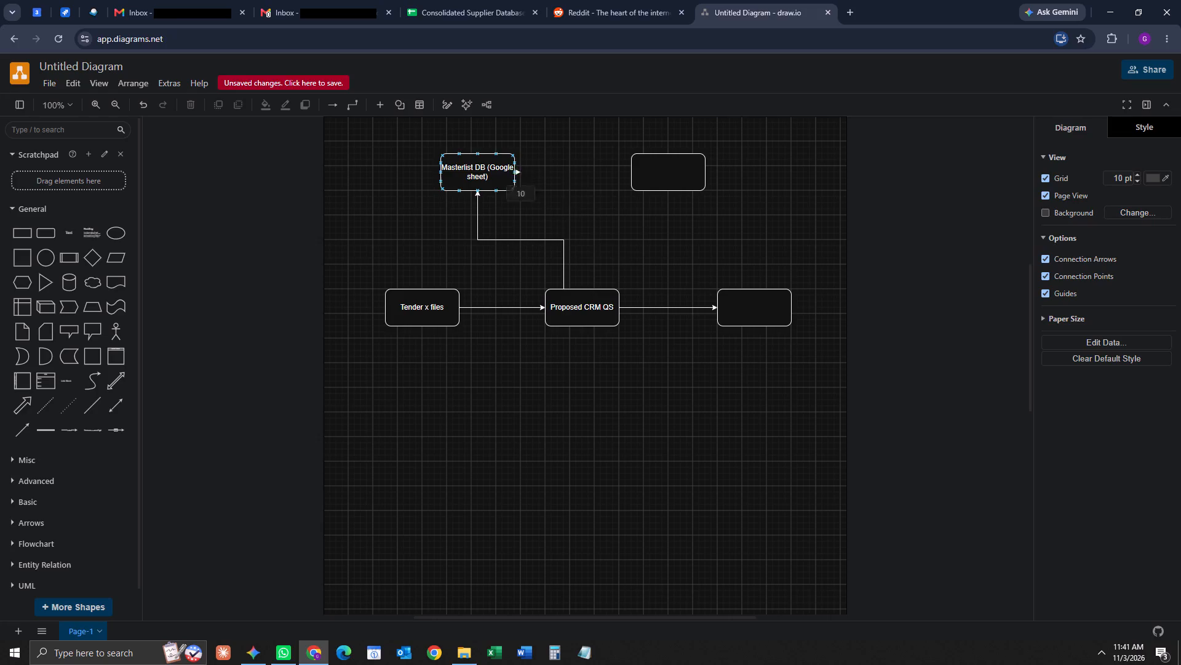
{"action": "left_click_drag", "start_coordinate": [529, 179], "coordinate": [585, 292]}
{"action": "left_click", "coordinate": [614, 411]}
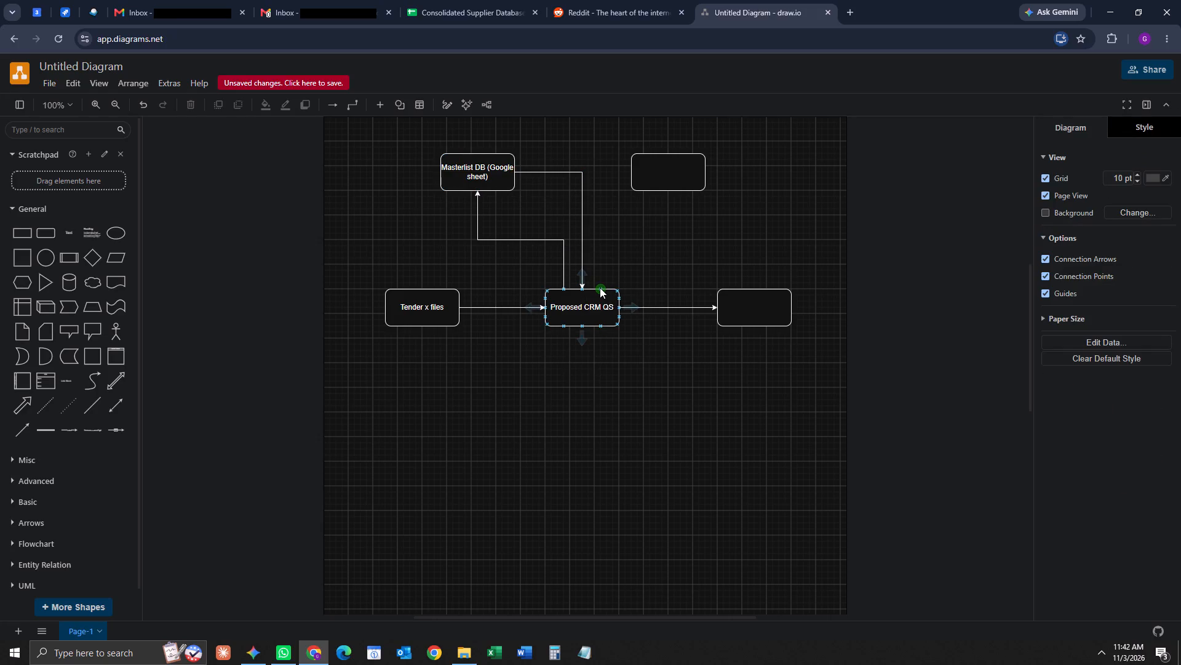
Draw an arrow from the top of "Proposed CRM QS", right of centre, to the left side of the upper-right empty box.
{"action": "left_click_drag", "start_coordinate": [600, 288], "coordinate": [618, 196]}
{"action": "left_click_drag", "start_coordinate": [618, 196], "coordinate": [630, 174]}
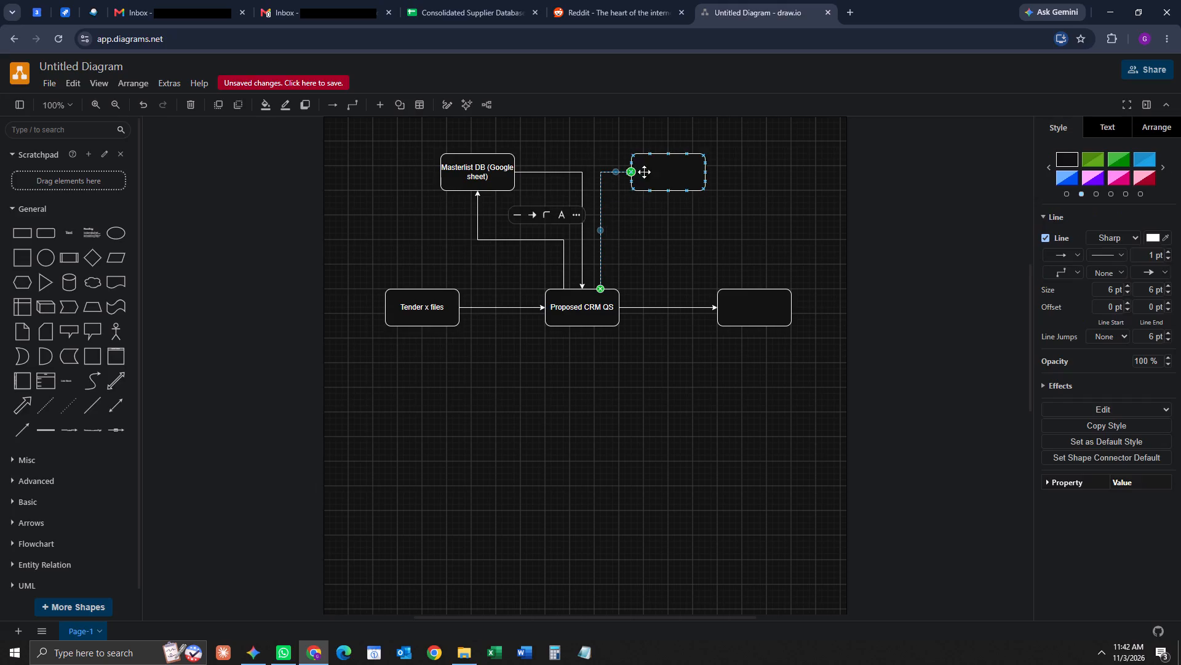
Label the upper-right box "Inventory DB (Google sheet)".
{"action": "double_click", "coordinate": [669, 174]}
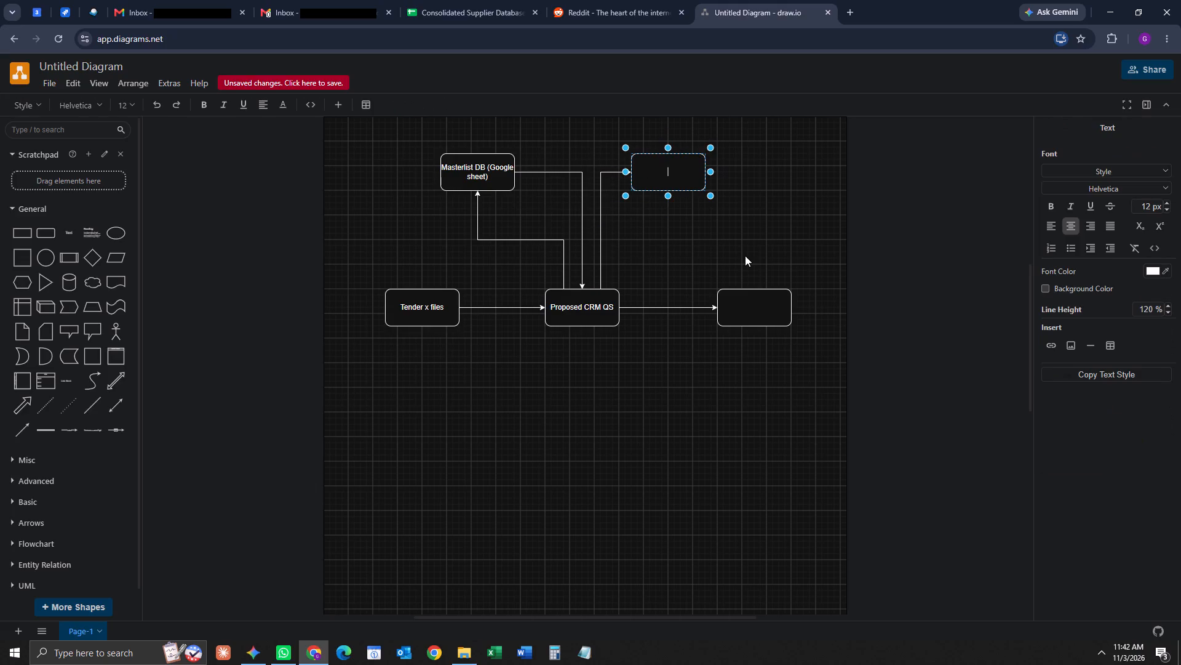
{"action": "type", "text": "Inventory"}
{"action": "key", "text": "space"}
{"action": "type", "text": "DB"}
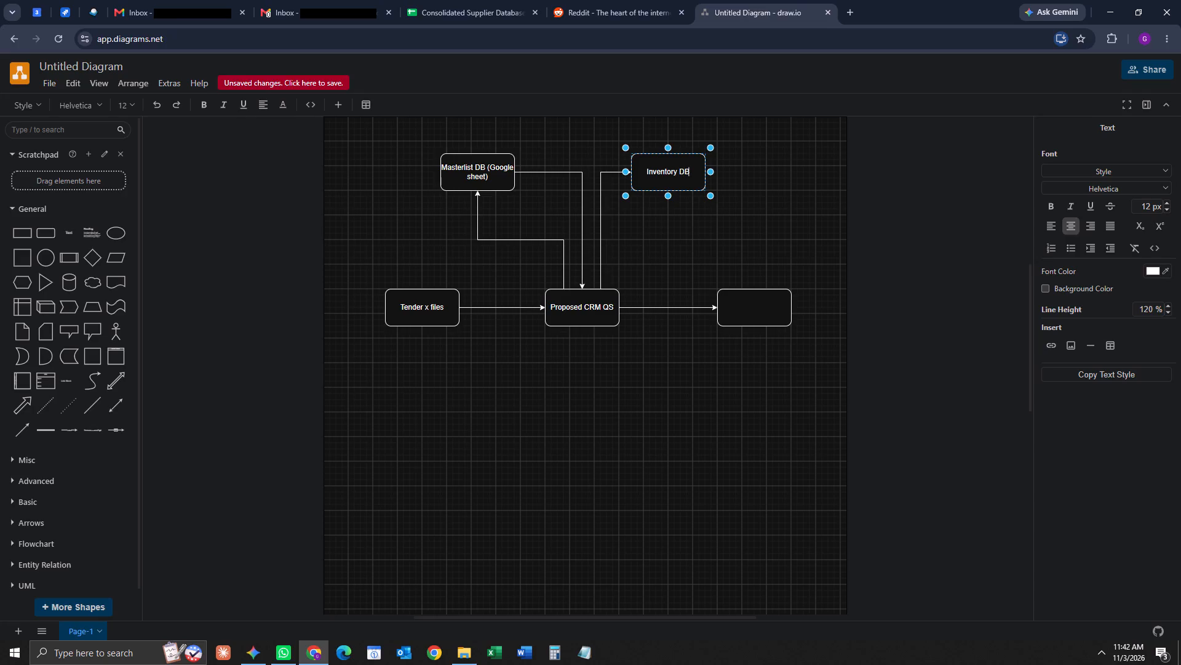
{"action": "key", "text": "space"}
{"action": "key", "text": "shift+parenleft"}
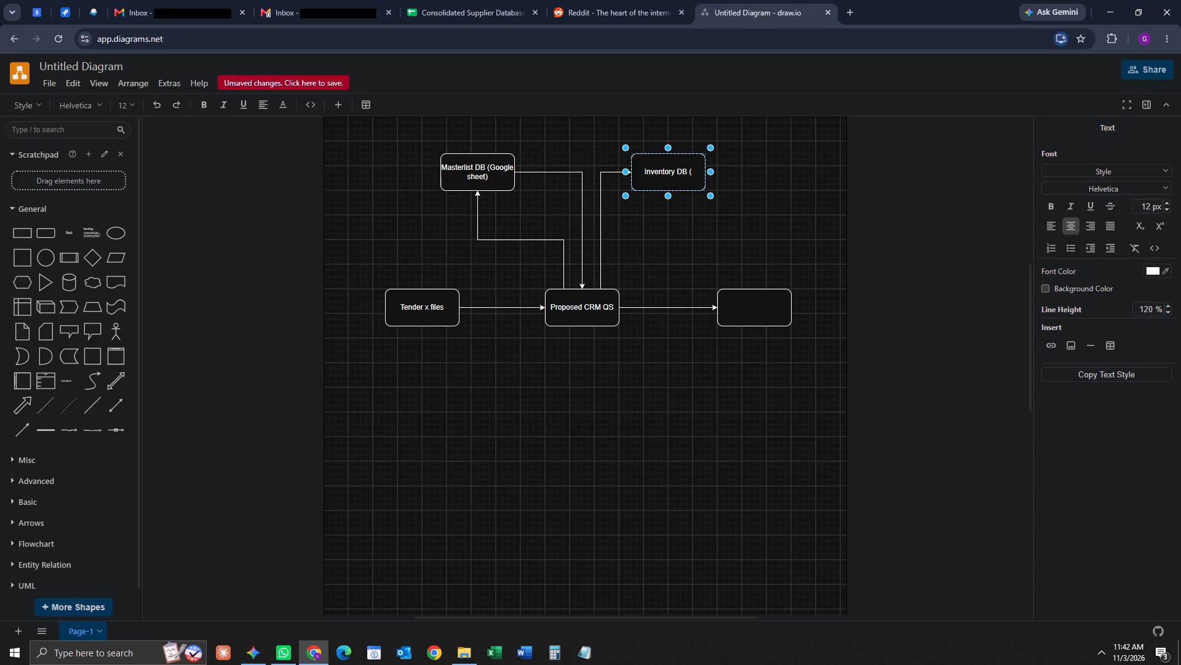
{"action": "type", "text": "Google sheet)"}
{"action": "left_click", "coordinate": [763, 424]}
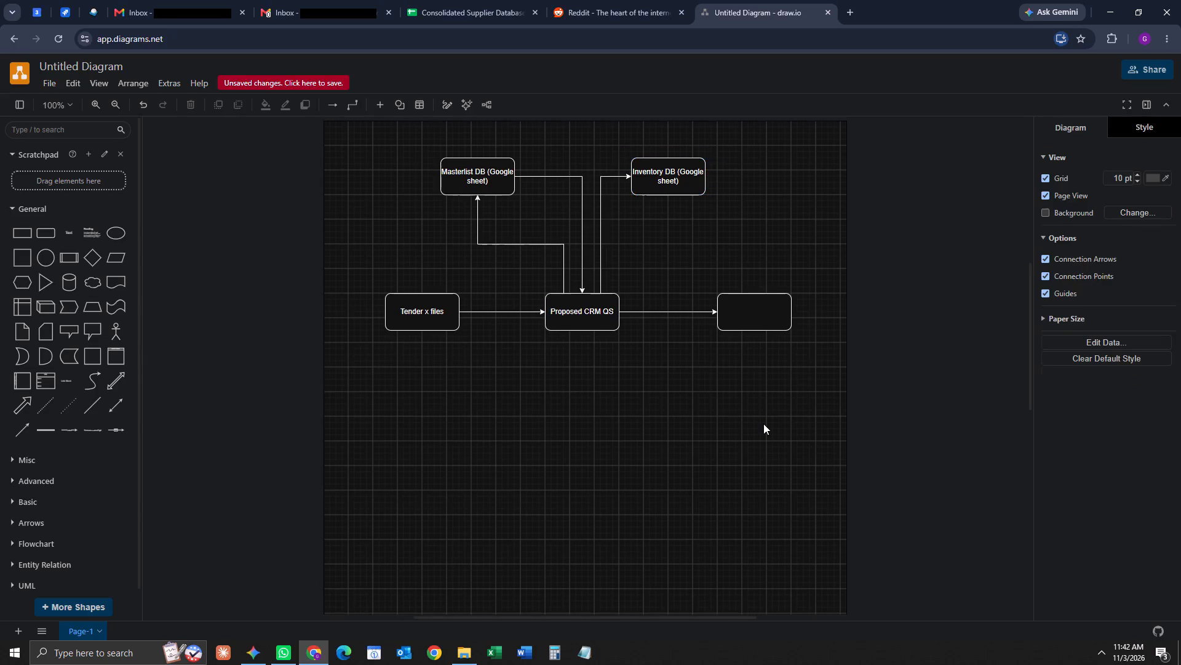
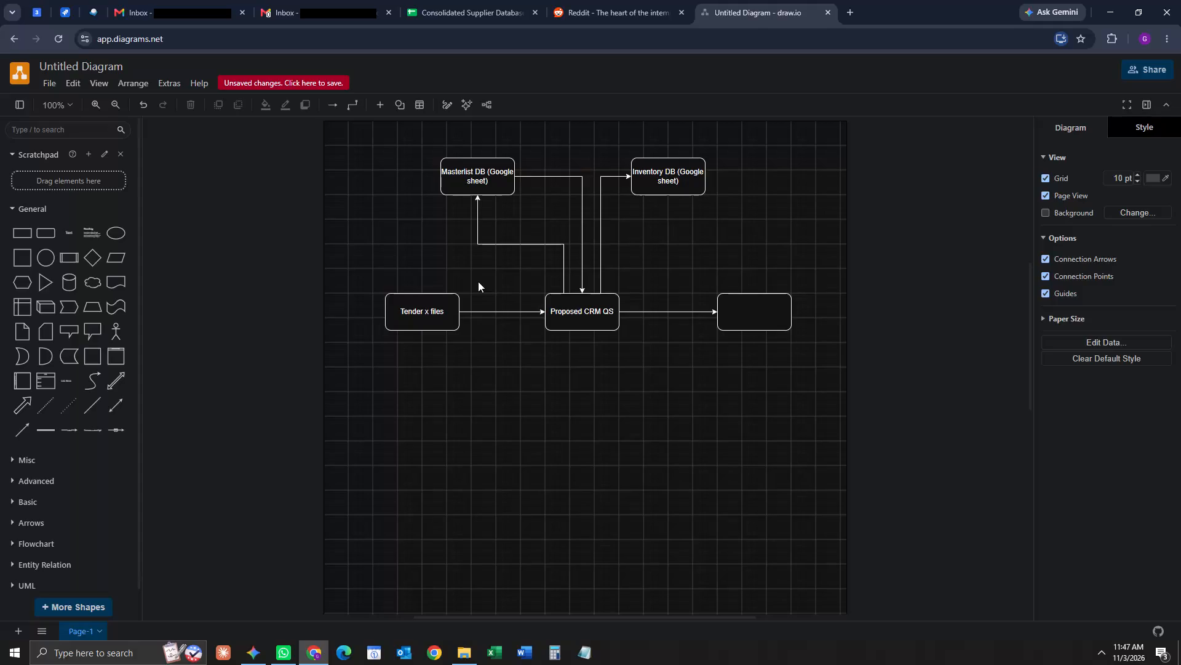
Move the start of the arrow feeding the bottom of "Masterlist DB" to the top-left corner of "Proposed CRM QS", lowering its horizontal segment slightly.
{"action": "left_click", "coordinate": [564, 262]}
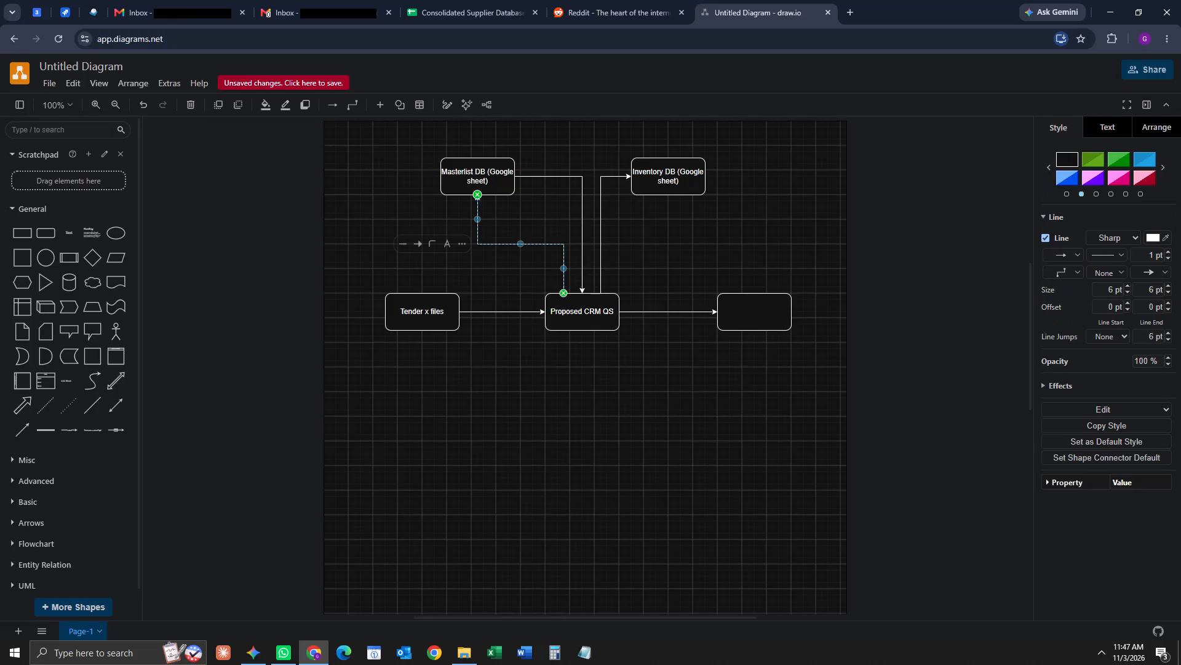
{"action": "left_click_drag", "start_coordinate": [565, 292], "coordinate": [549, 293]}
{"action": "left_click_drag", "start_coordinate": [512, 293], "coordinate": [512, 256]}
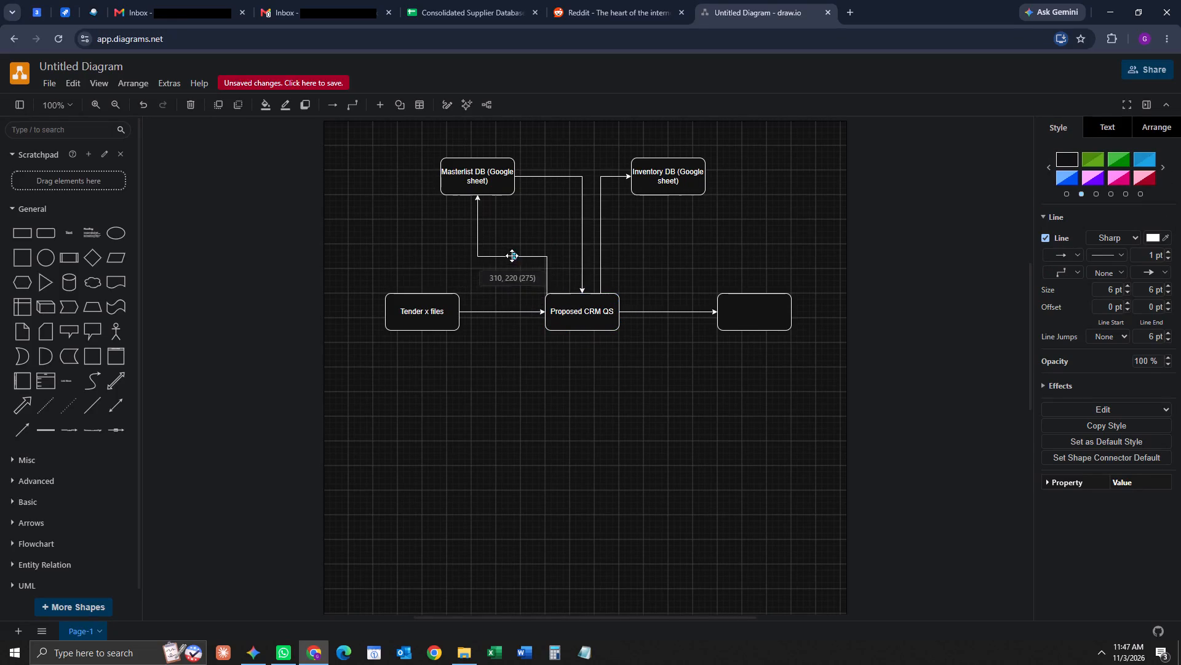
{"action": "left_click_drag", "start_coordinate": [512, 256], "coordinate": [513, 249]}
Move the end of the return arrow from "Masterlist DB" to the top edge of "Proposed CRM QS", left of centre.
{"action": "left_click", "coordinate": [583, 231]}
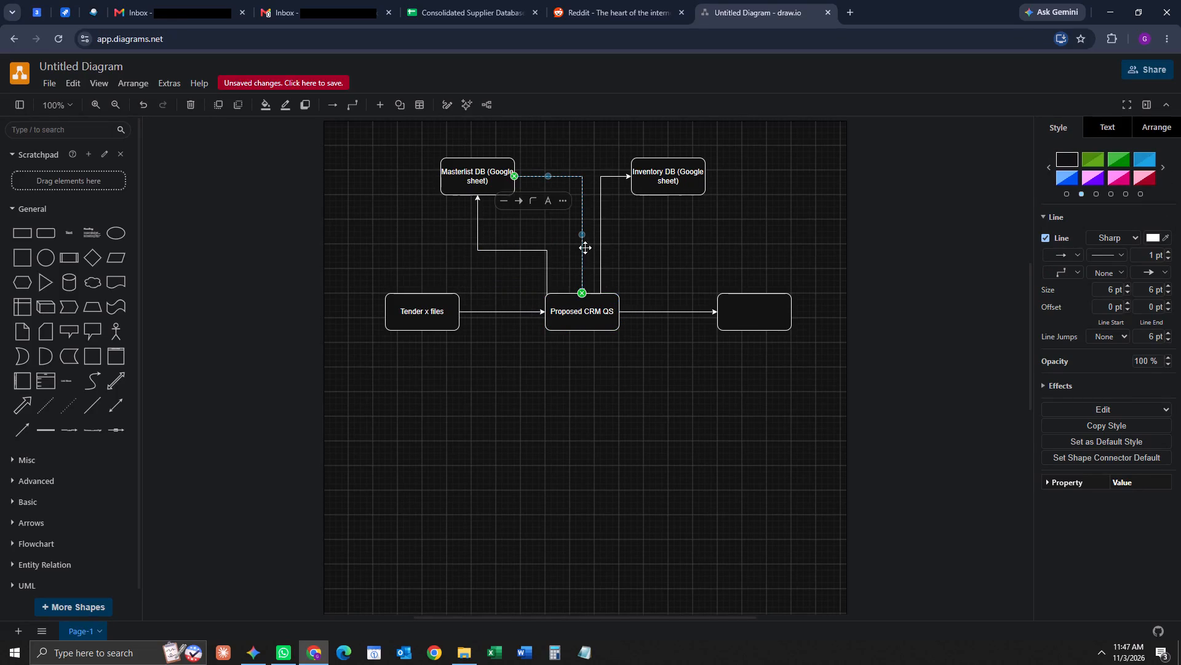
{"action": "left_click", "coordinate": [586, 232]}
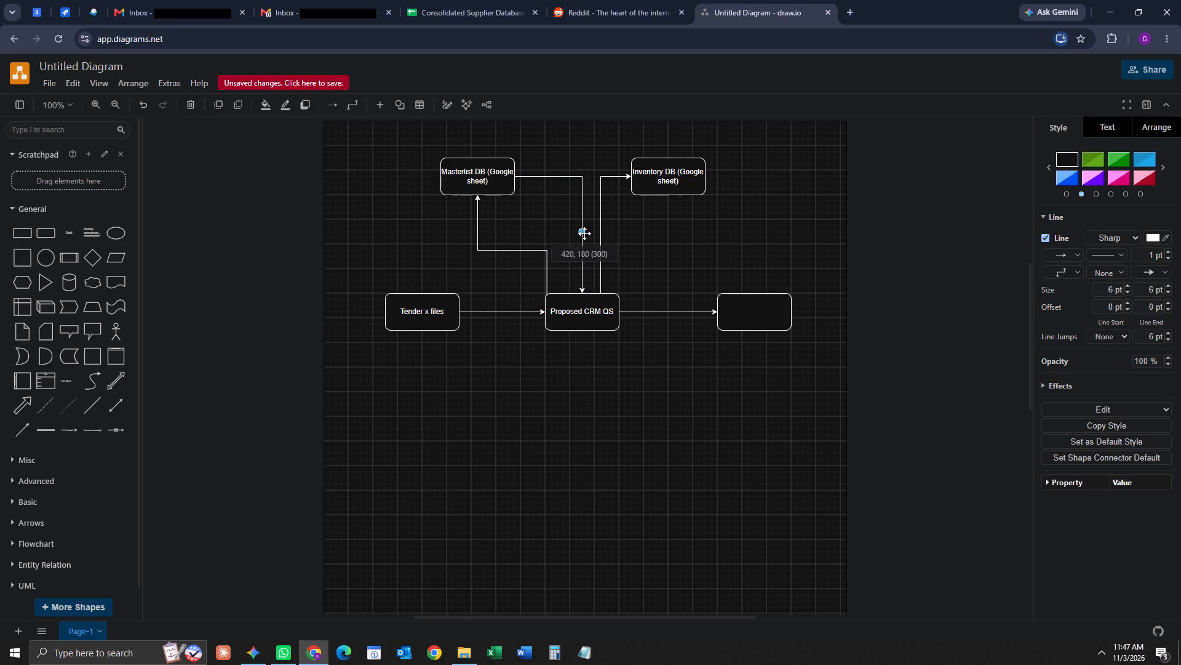
{"action": "left_click_drag", "start_coordinate": [581, 291], "coordinate": [565, 291]}
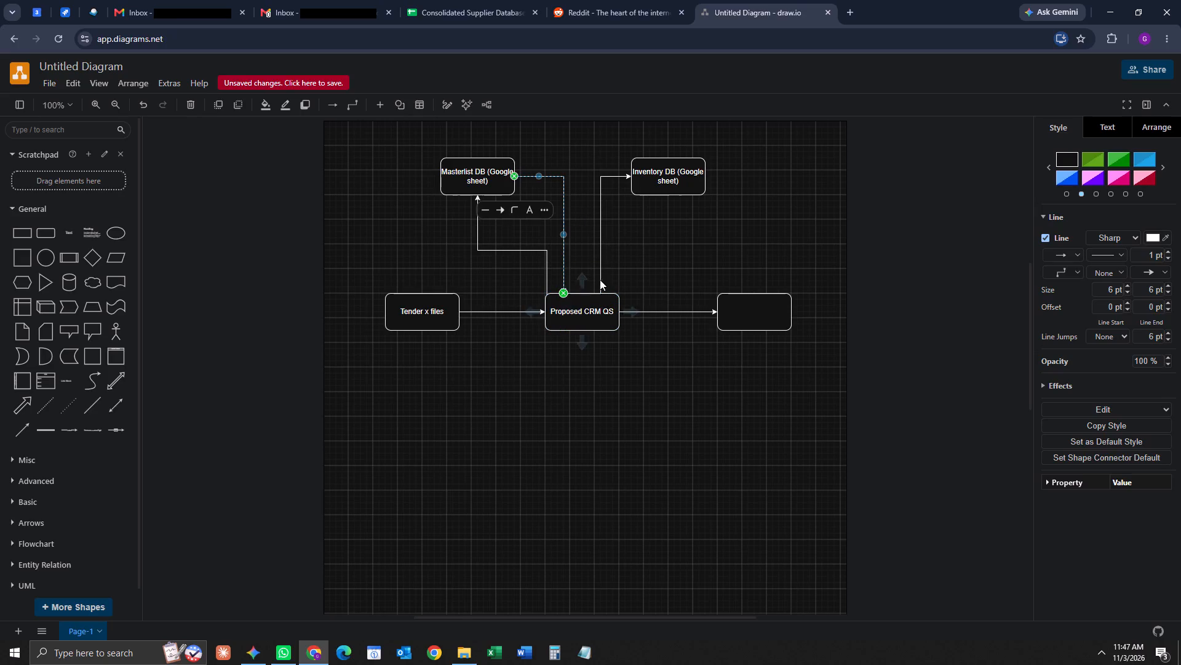
{"action": "left_click", "coordinate": [710, 258]}
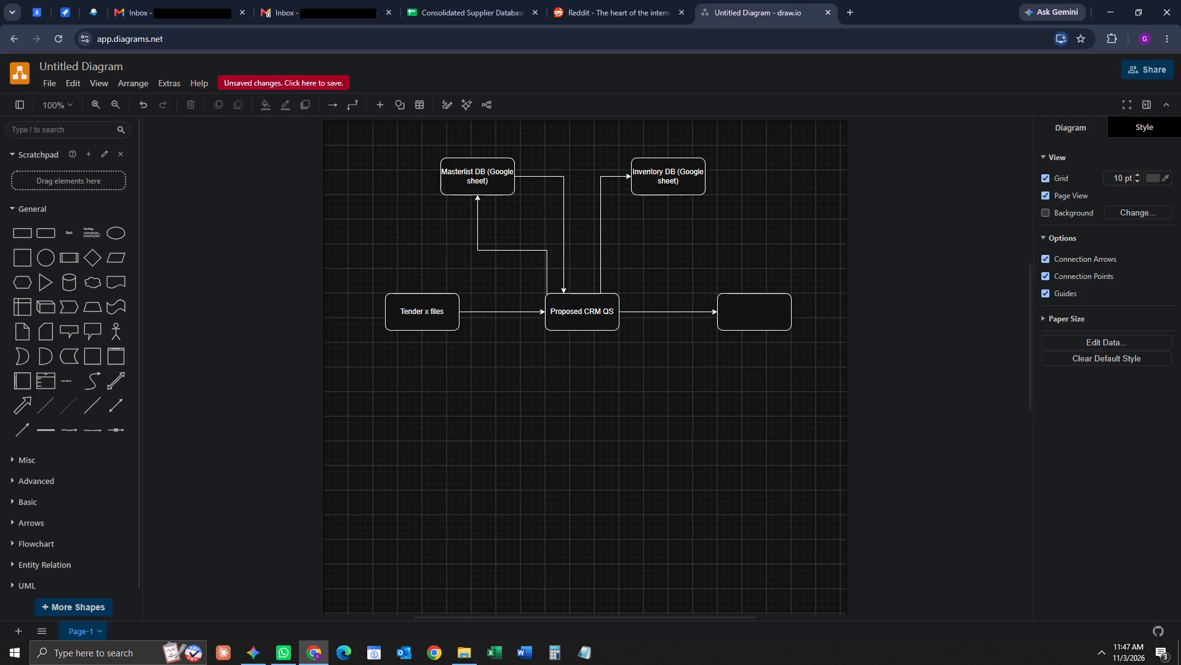
Move the start of the arrow leading to "Inventory DB" to the top centre of "Proposed CRM QS".
{"action": "left_click", "coordinate": [601, 264]}
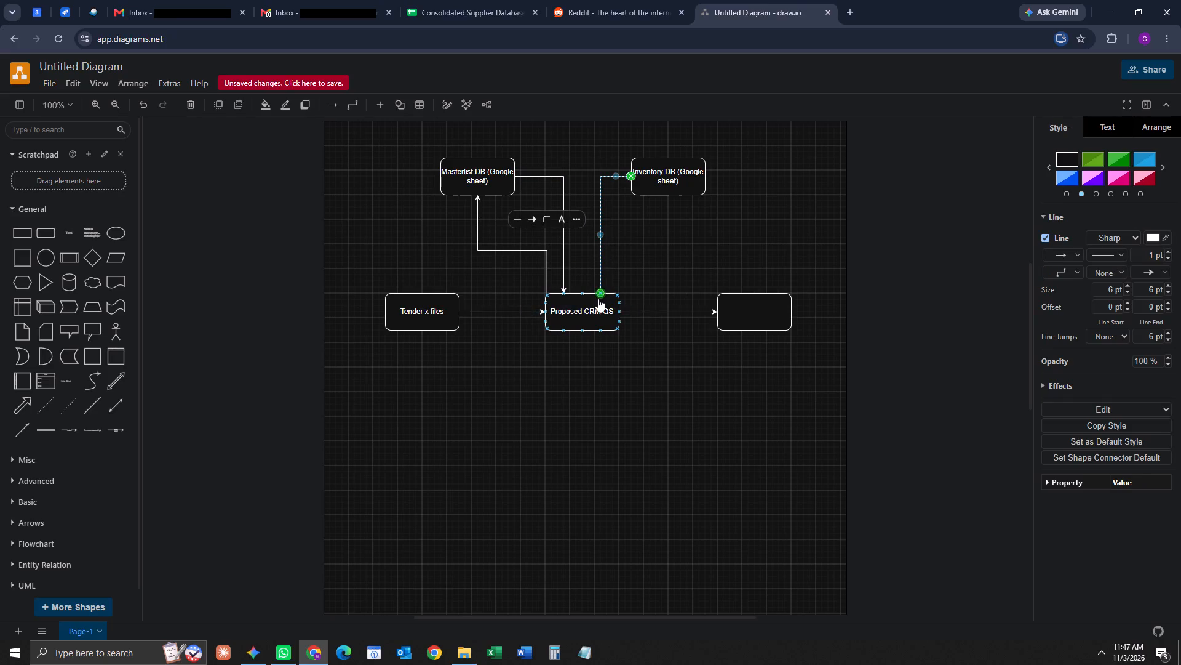
{"action": "left_click_drag", "start_coordinate": [600, 293], "coordinate": [583, 293]}
{"action": "left_click", "coordinate": [654, 247]}
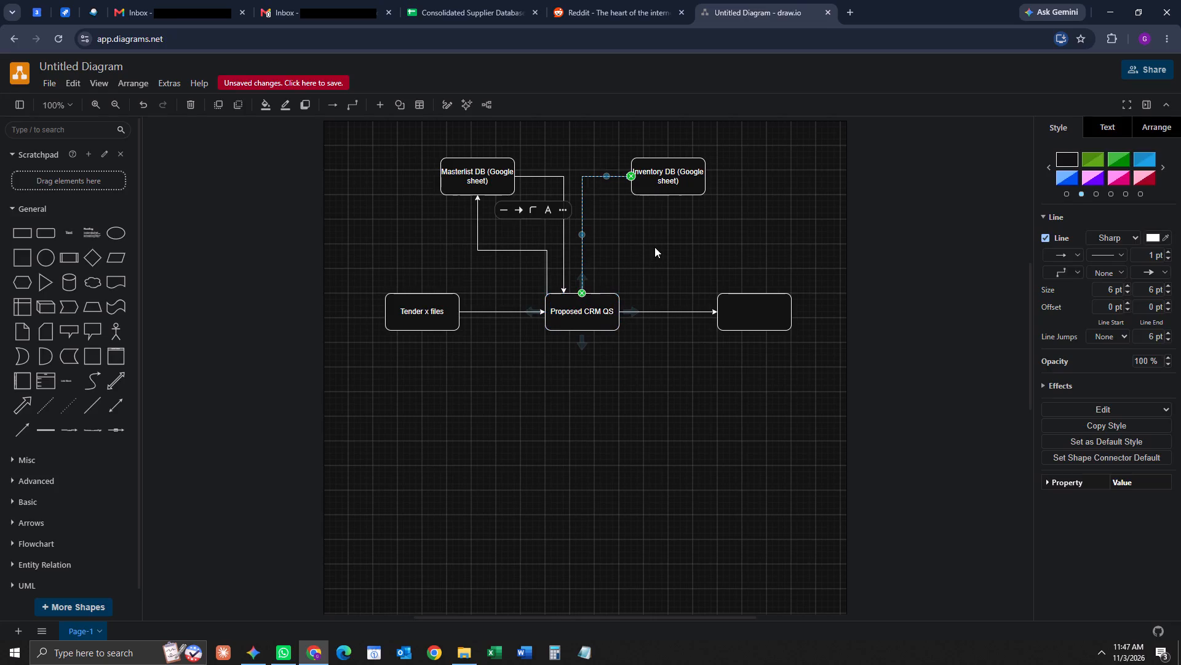
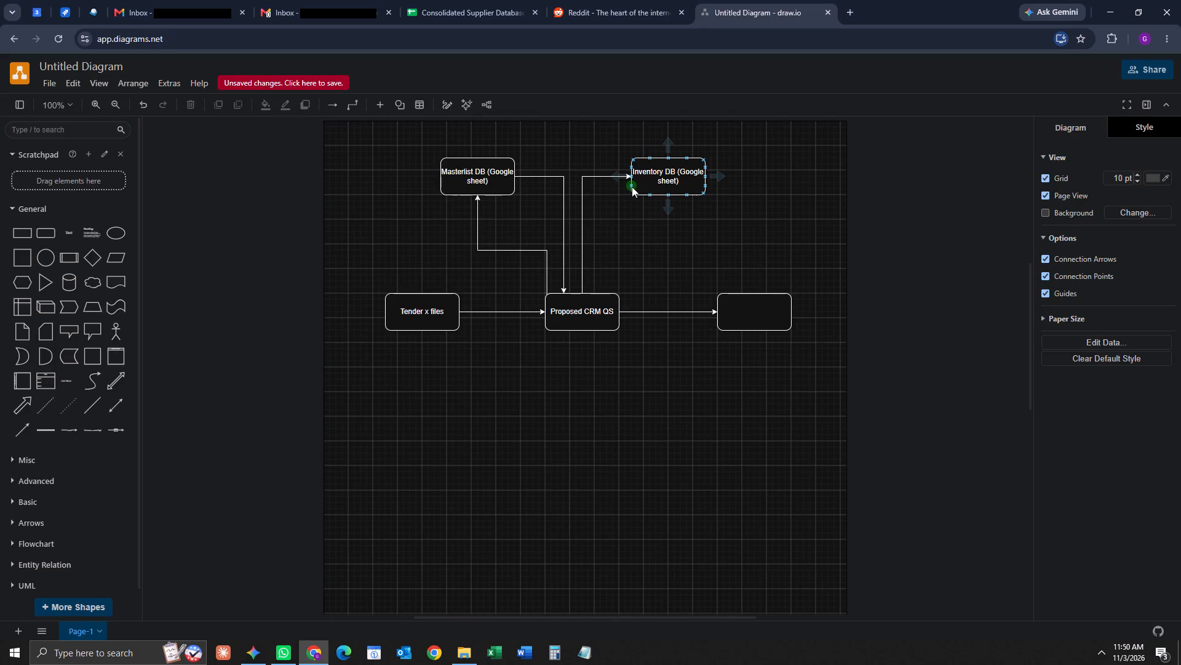
Connect the bottom of "Inventory DB" to the top edge of "Proposed CRM QS", right of centre, with an arrow.
{"action": "left_click_drag", "start_coordinate": [669, 195], "coordinate": [599, 297]}
{"action": "left_click", "coordinate": [631, 392]}
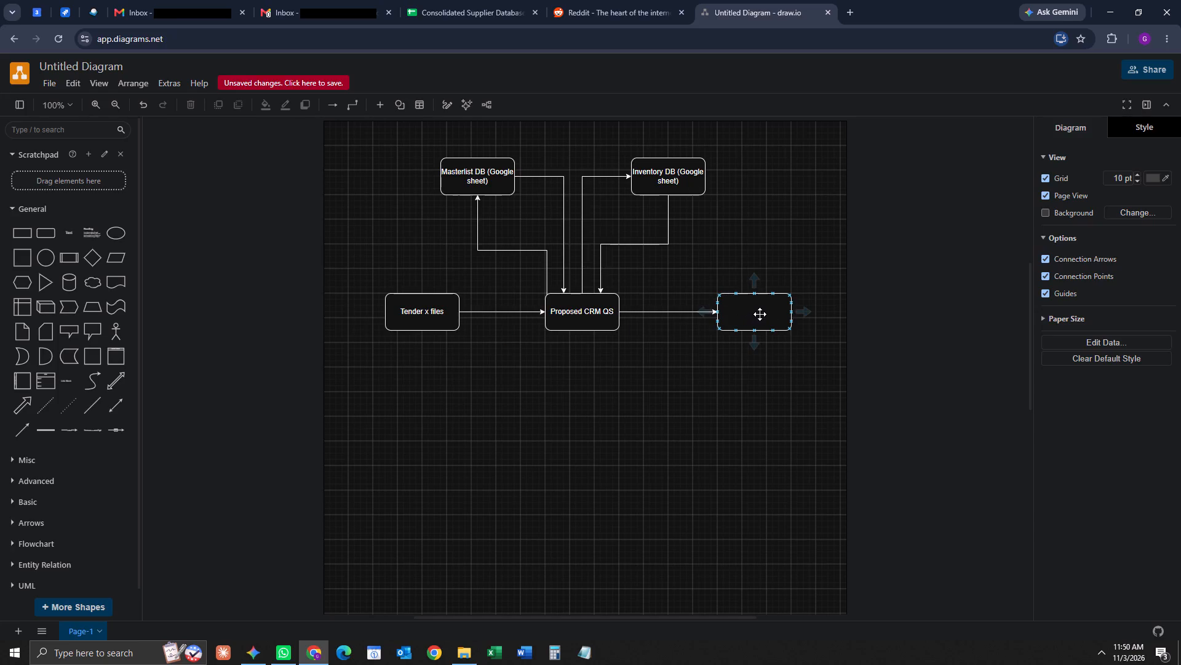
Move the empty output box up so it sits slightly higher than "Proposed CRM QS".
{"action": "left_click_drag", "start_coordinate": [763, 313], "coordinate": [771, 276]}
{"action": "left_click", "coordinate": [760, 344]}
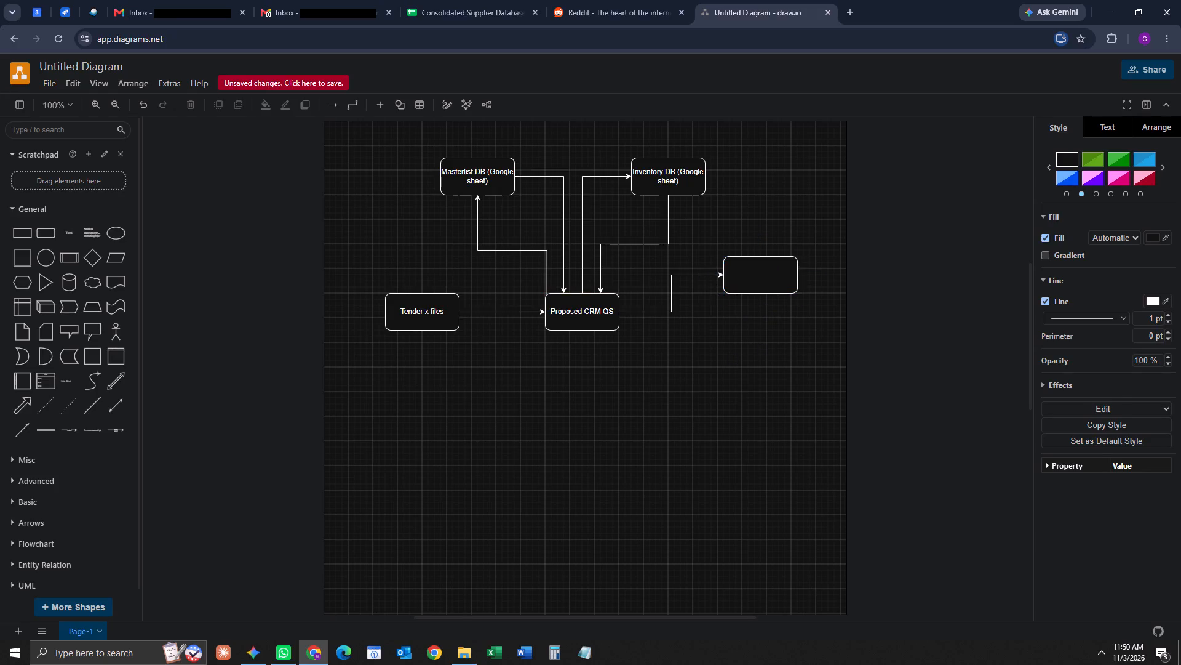
Move the start of the output arrow to the connection point just above the middle of the right side of "Proposed CRM QS".
{"action": "left_click", "coordinate": [654, 312]}
{"action": "left_click_drag", "start_coordinate": [621, 311], "coordinate": [621, 305]}
{"action": "left_click", "coordinate": [642, 369]}
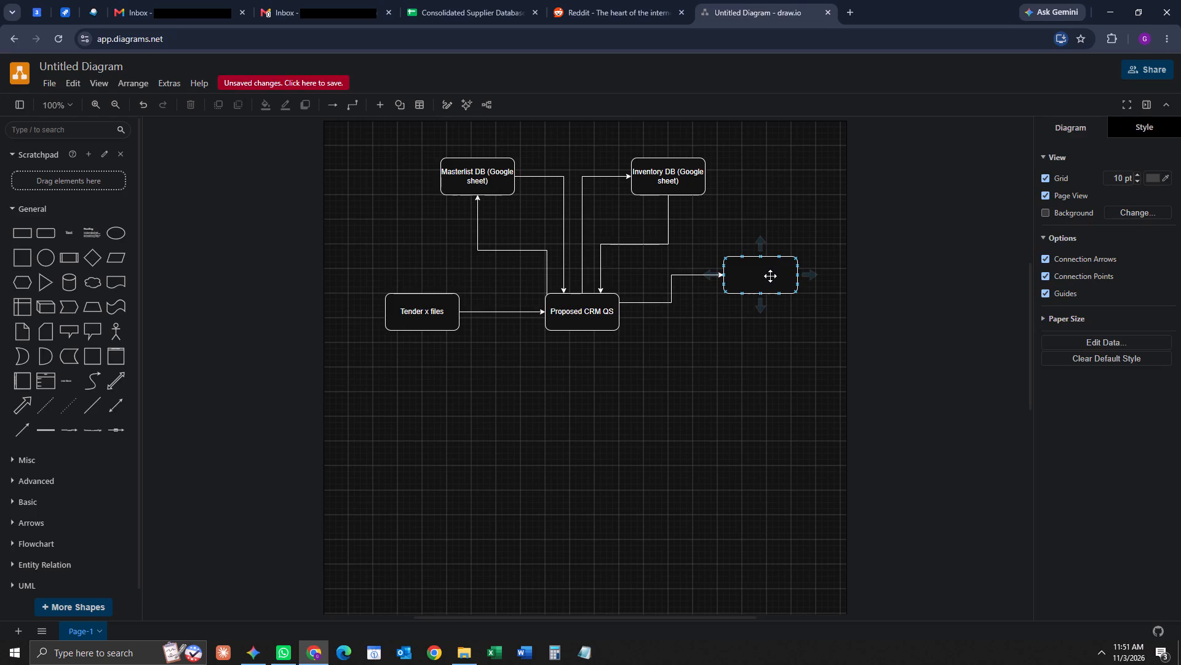
{"action": "left_click", "coordinate": [771, 361]}
Enlarge the "Proposed CRM QS" box on all sides to over twice its width and about three times its height.
{"action": "left_click", "coordinate": [605, 311]}
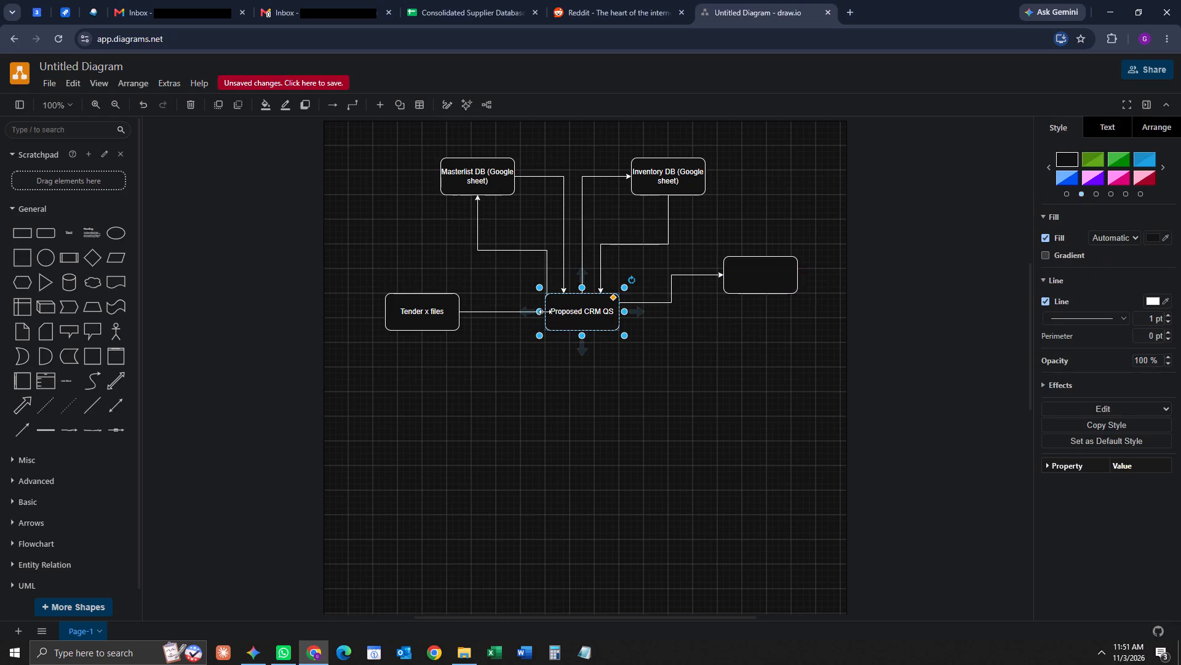
{"action": "left_click_drag", "start_coordinate": [545, 312], "coordinate": [513, 313]}
{"action": "left_click_drag", "start_coordinate": [597, 314], "coordinate": [611, 314]}
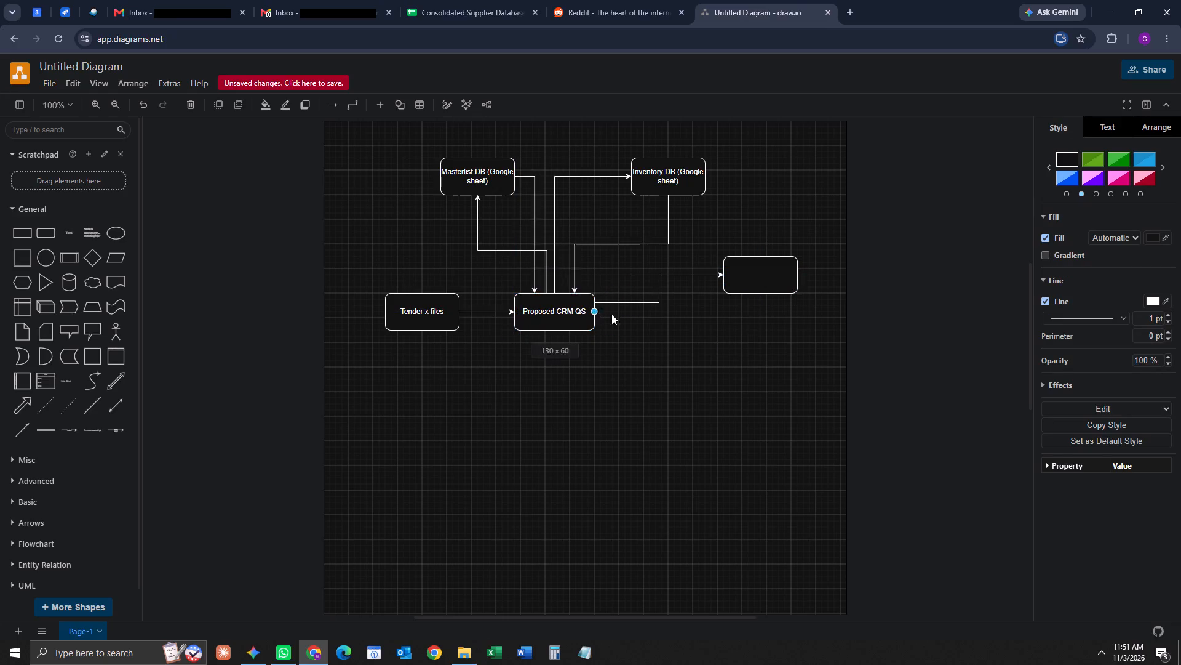
{"action": "left_click_drag", "start_coordinate": [611, 314], "coordinate": [687, 320]}
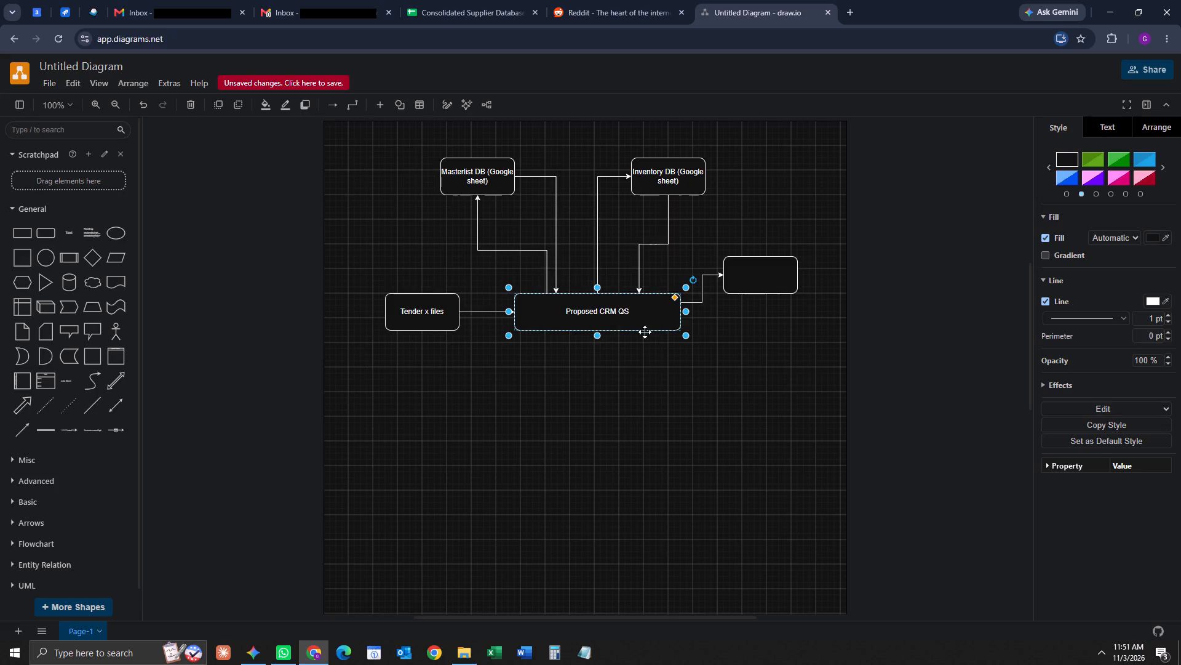
{"action": "left_click_drag", "start_coordinate": [600, 332], "coordinate": [601, 414]}
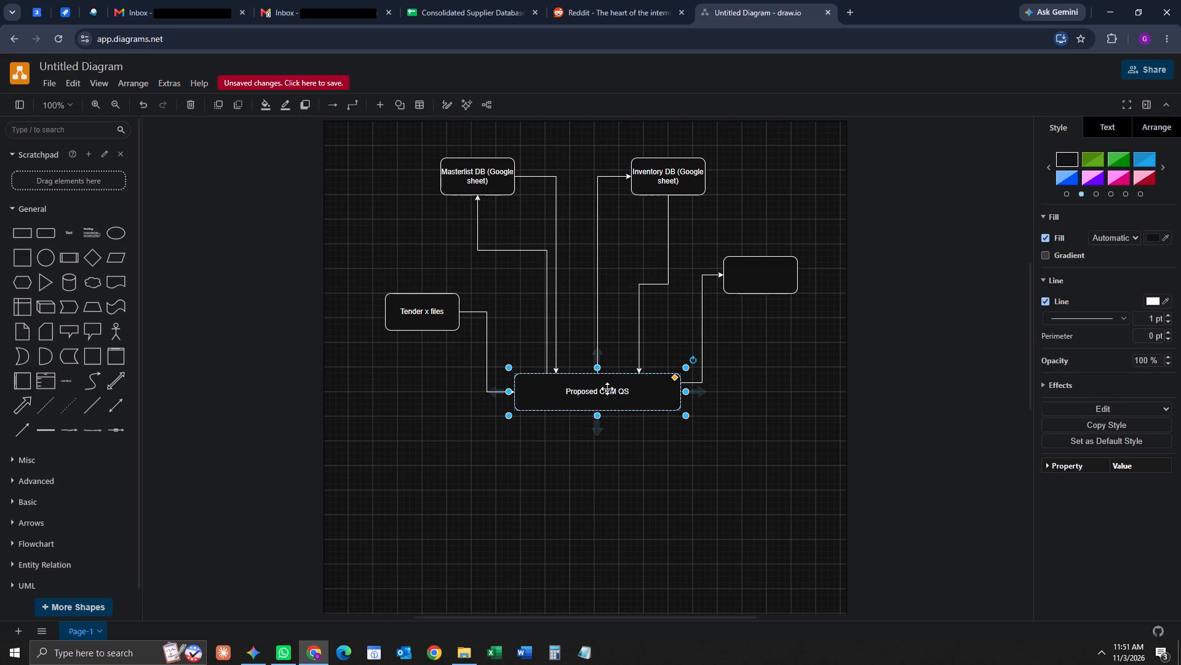
{"action": "left_click_drag", "start_coordinate": [598, 366], "coordinate": [605, 279]}
Move "Tender x files" down and slightly left, level with the centre of "Proposed CRM QS", so its arrow runs straight.
{"action": "left_click_drag", "start_coordinate": [422, 304], "coordinate": [402, 338]}
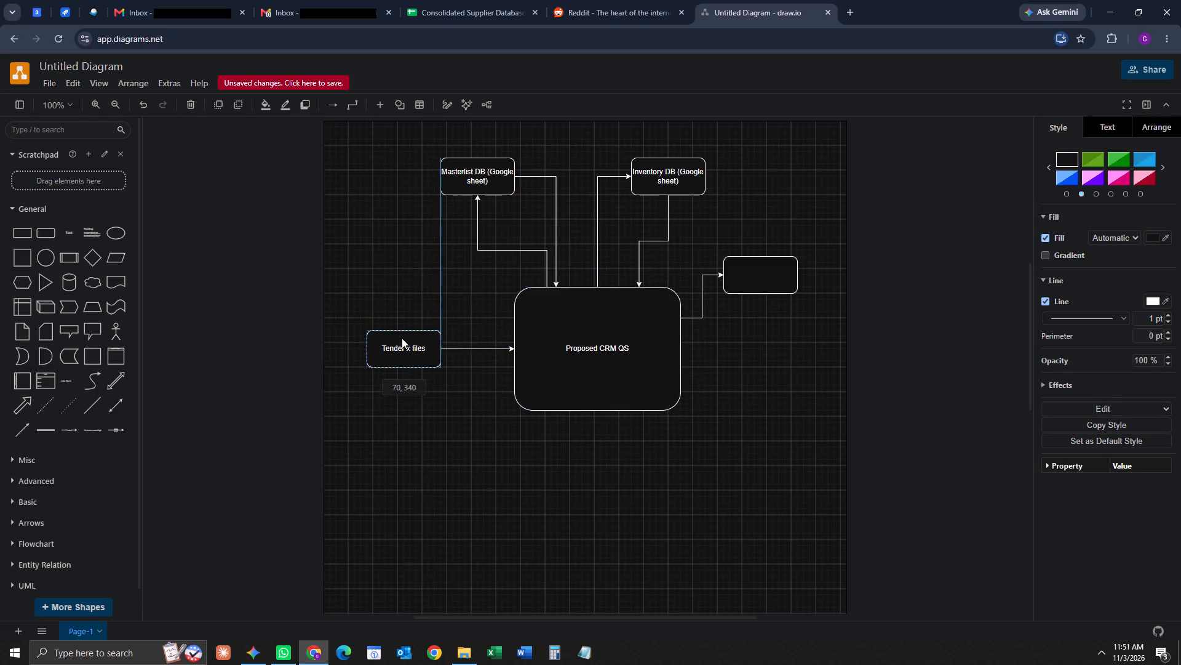
{"action": "left_click_drag", "start_coordinate": [402, 338], "coordinate": [400, 341]}
{"action": "left_click", "coordinate": [768, 376]}
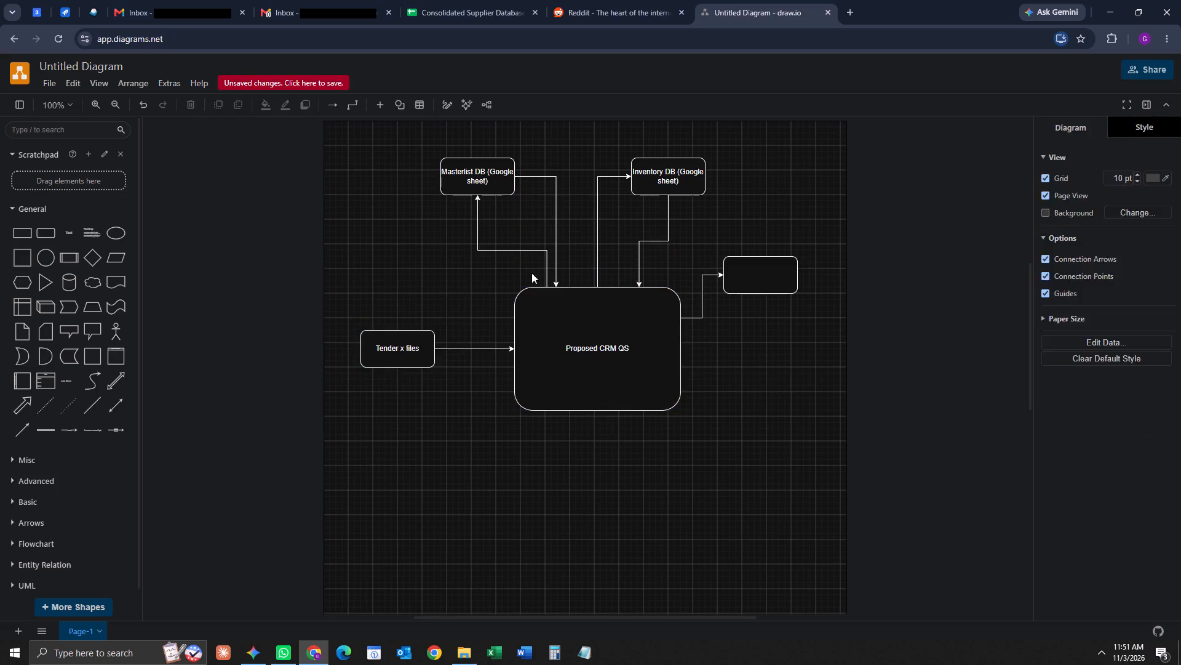
Attach the start of the arrow into "Masterlist DB" to the upper left side of "Proposed CRM QS" and straighten it to a single bend.
{"action": "left_click", "coordinate": [537, 249]}
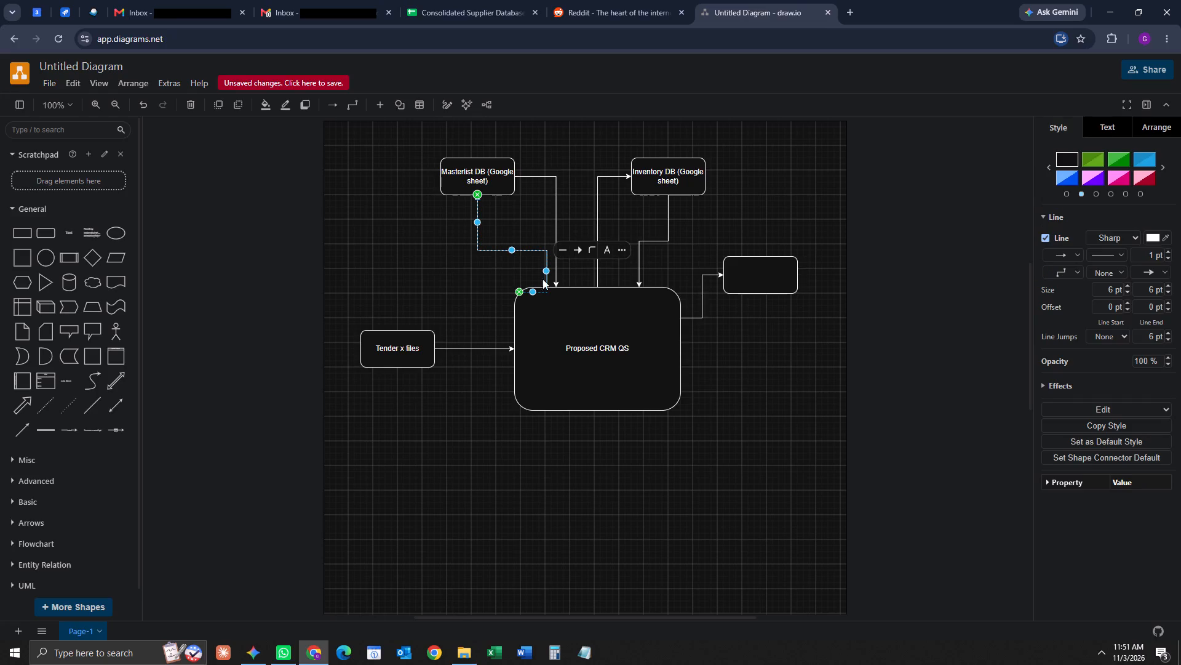
{"action": "left_click_drag", "start_coordinate": [520, 294], "coordinate": [512, 311]}
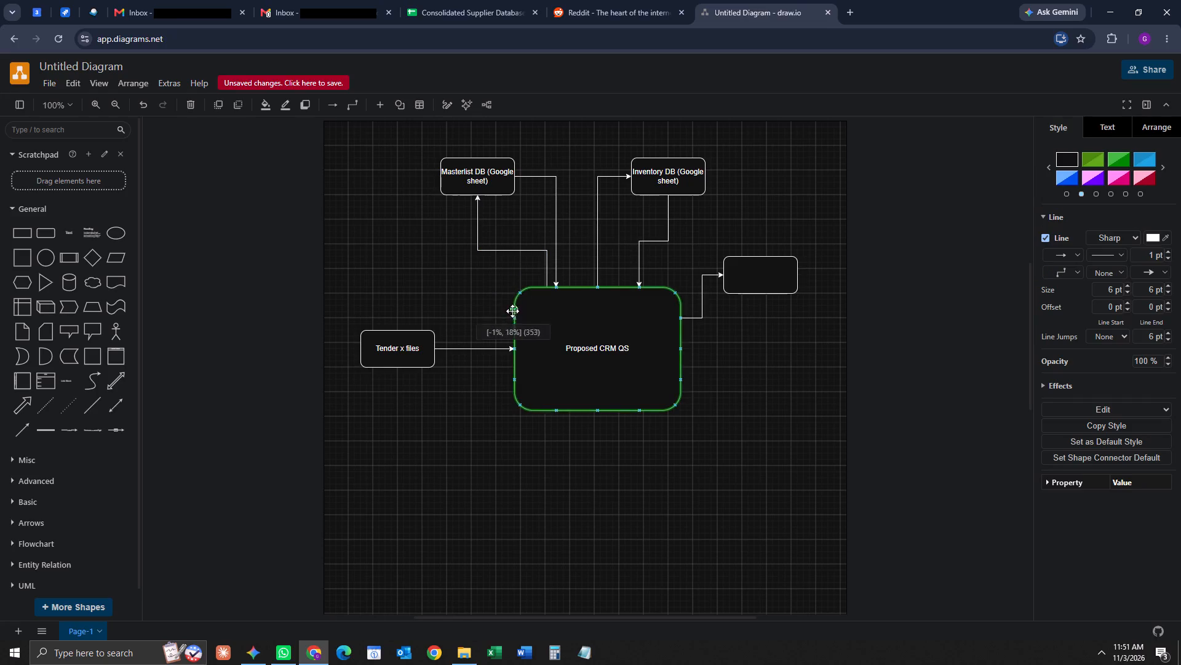
{"action": "left_click_drag", "start_coordinate": [512, 311], "coordinate": [514, 318]}
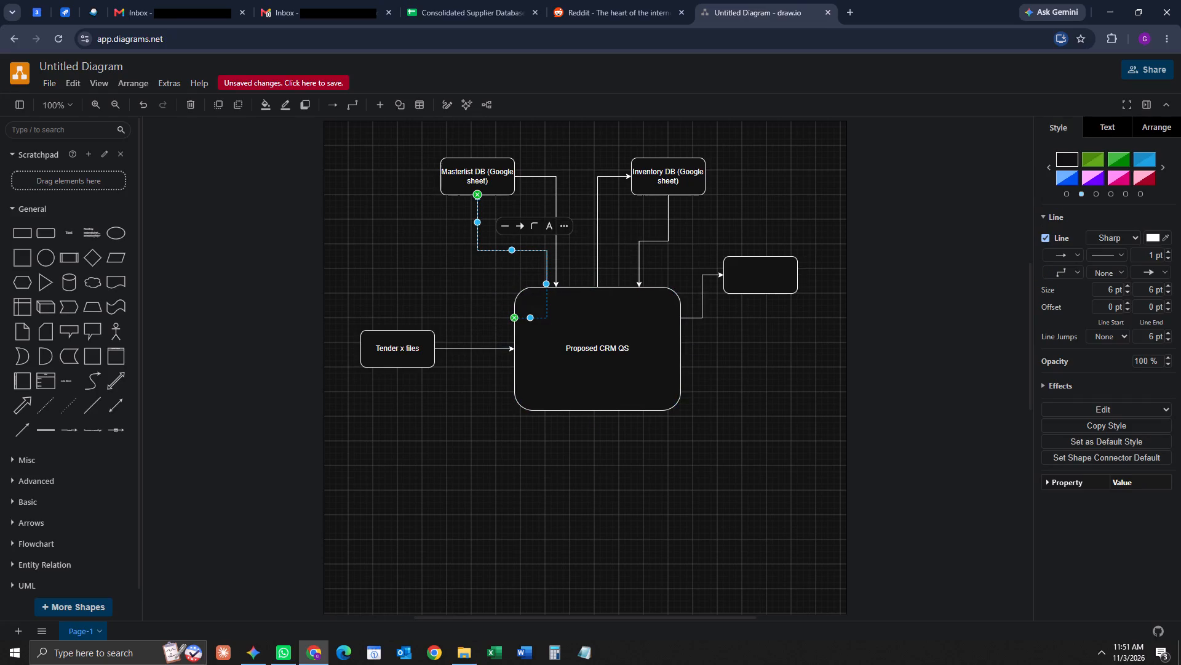
{"action": "left_click_drag", "start_coordinate": [547, 283], "coordinate": [477, 288]}
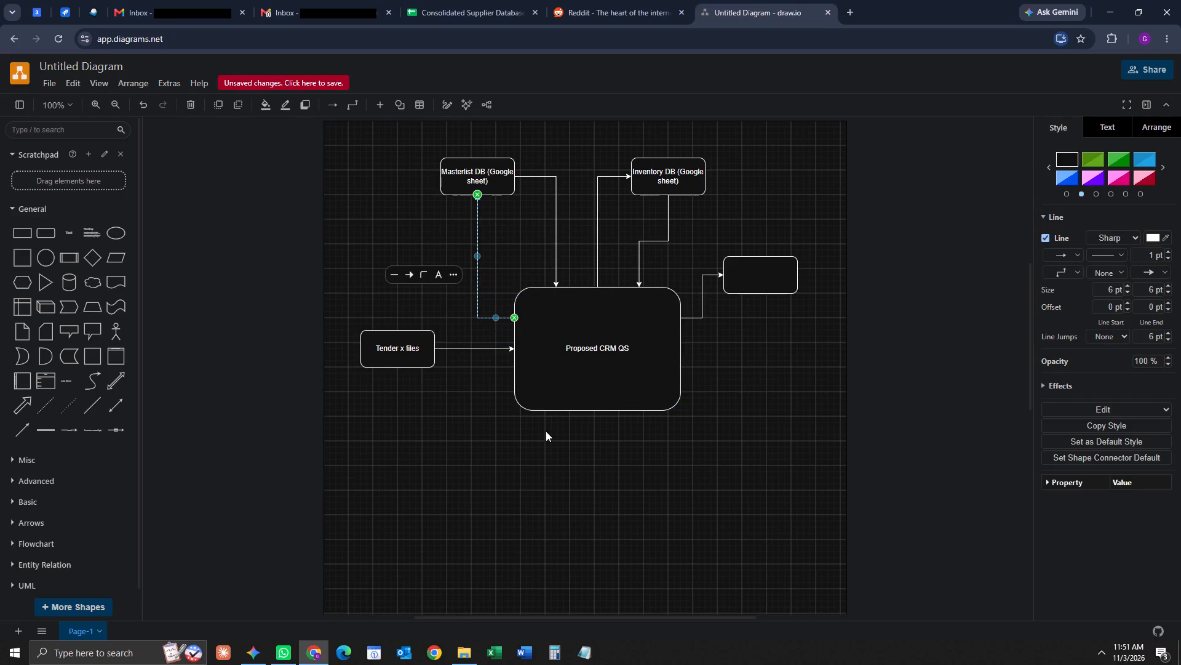
{"action": "left_click", "coordinate": [533, 463]}
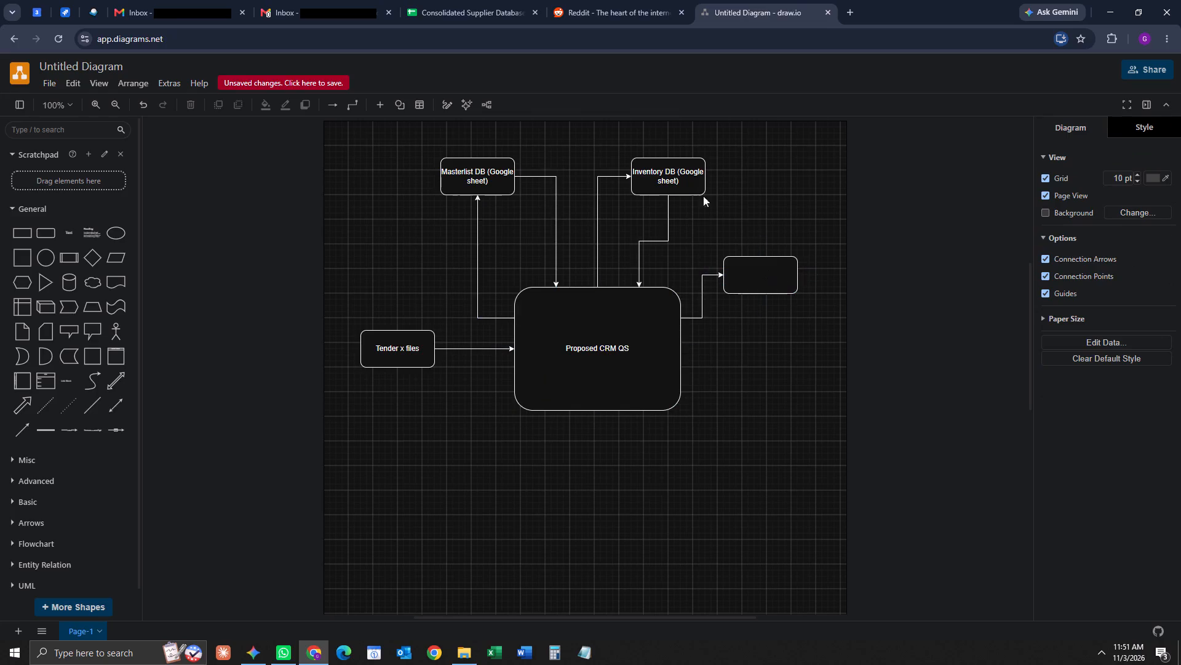
Move "Inventory DB" right to position 580, 60, aligning its left edge with the right edge of "Proposed CRM QS".
{"action": "left_click_drag", "start_coordinate": [691, 175], "coordinate": [735, 172]}
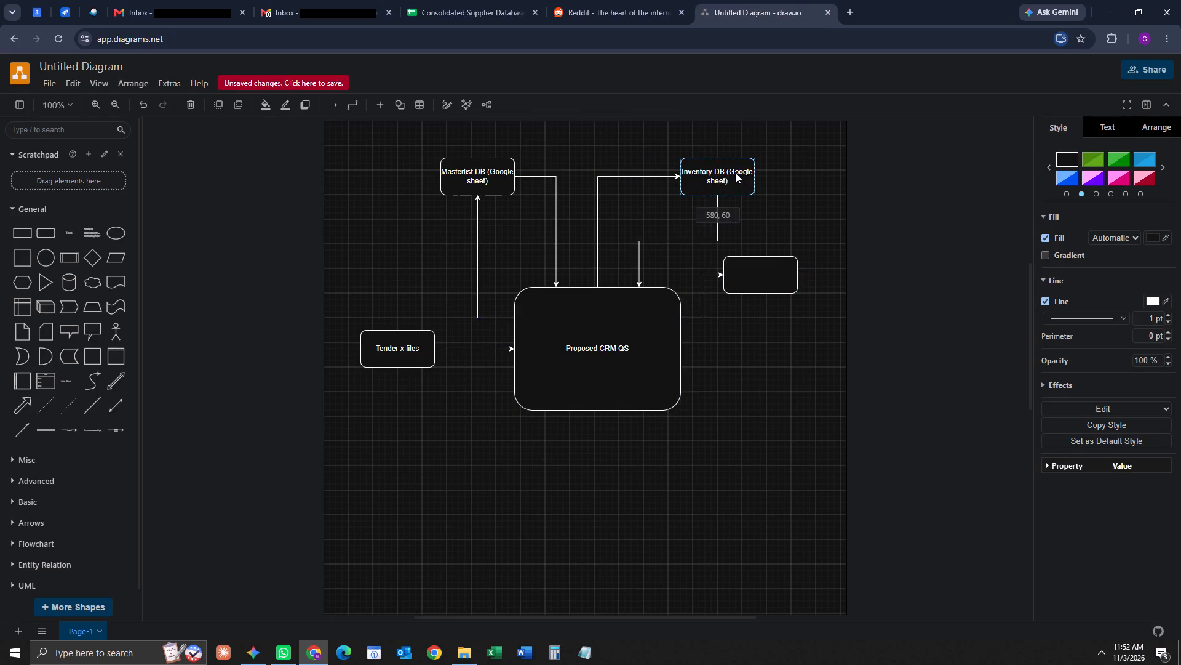
{"action": "left_click_drag", "start_coordinate": [735, 172], "coordinate": [728, 172]}
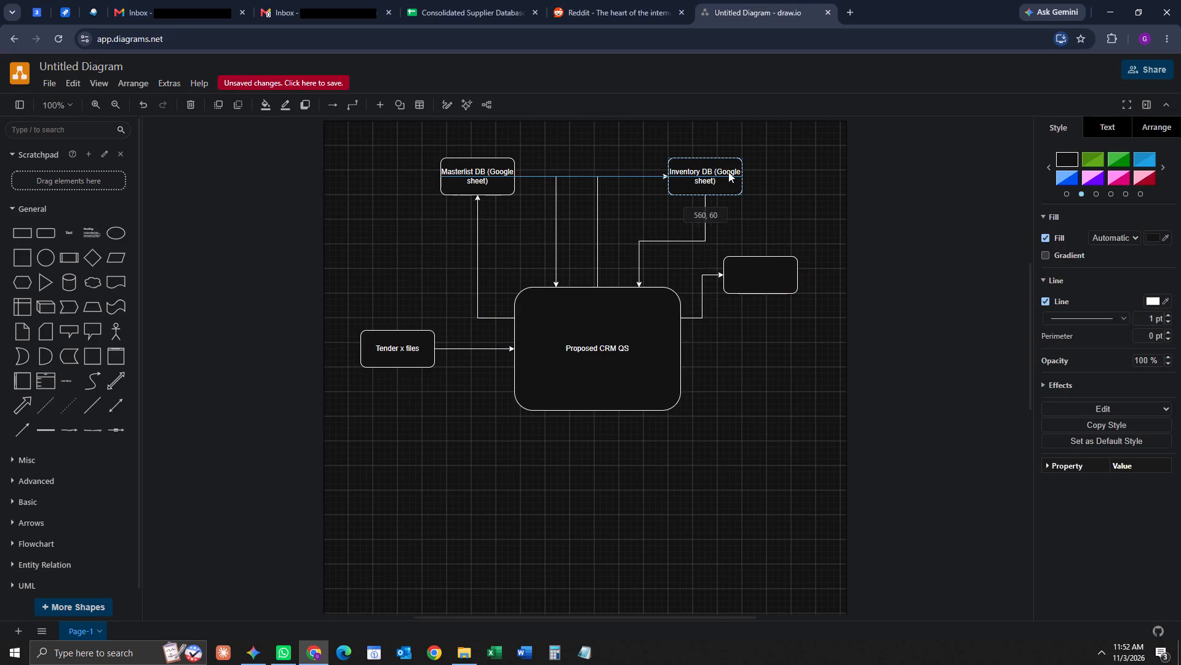
{"action": "left_click_drag", "start_coordinate": [728, 172], "coordinate": [740, 181]}
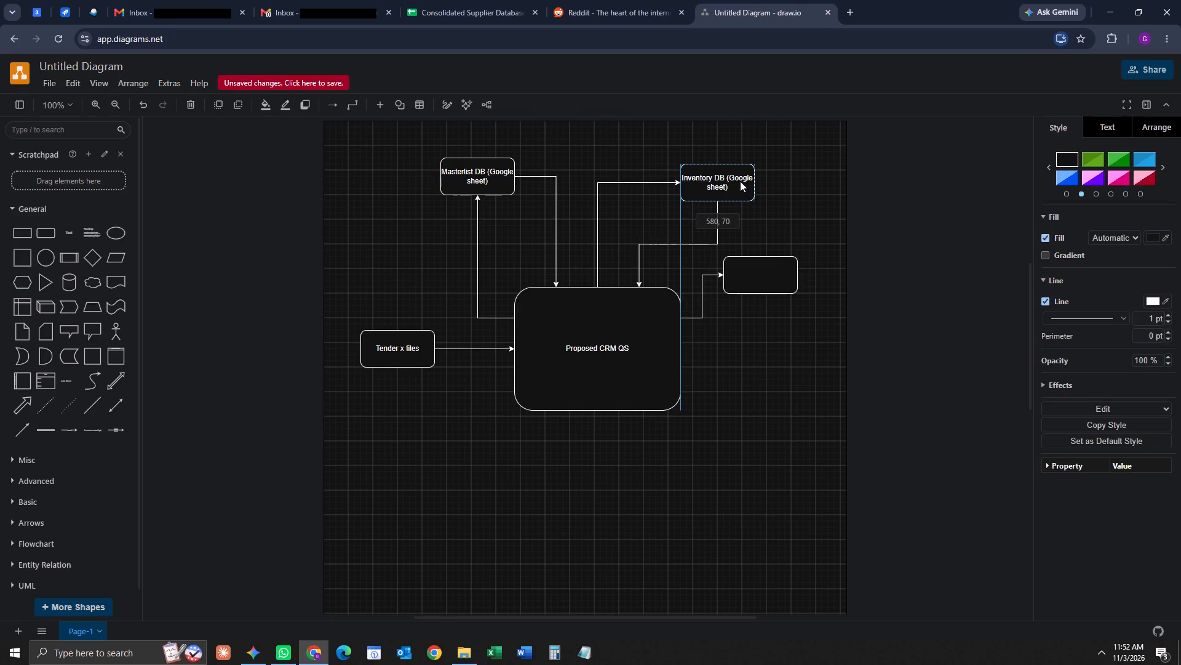
{"action": "left_click_drag", "start_coordinate": [740, 181], "coordinate": [740, 176]}
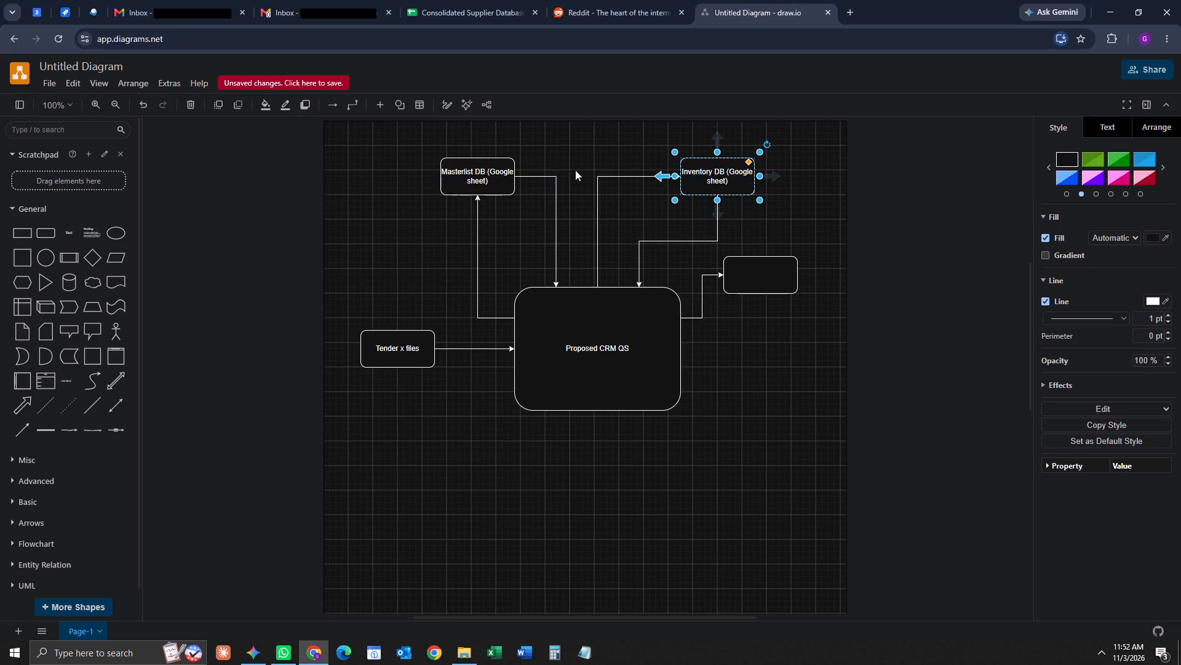
{"action": "left_click", "coordinate": [497, 163]}
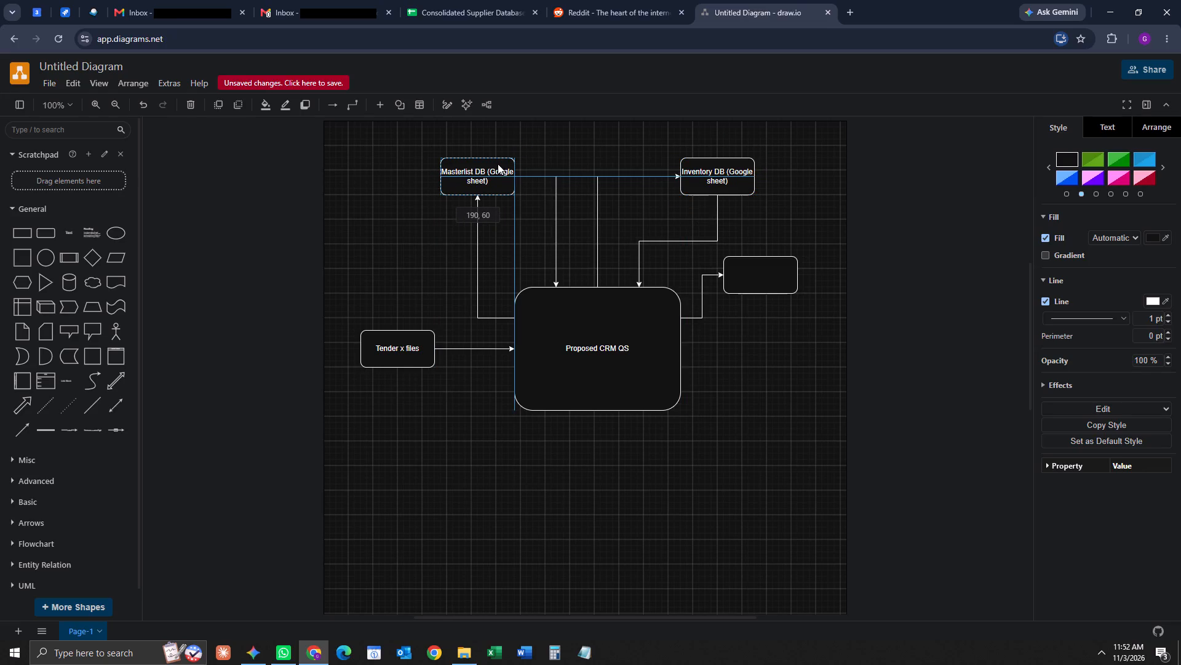
{"action": "left_click", "coordinate": [600, 141]}
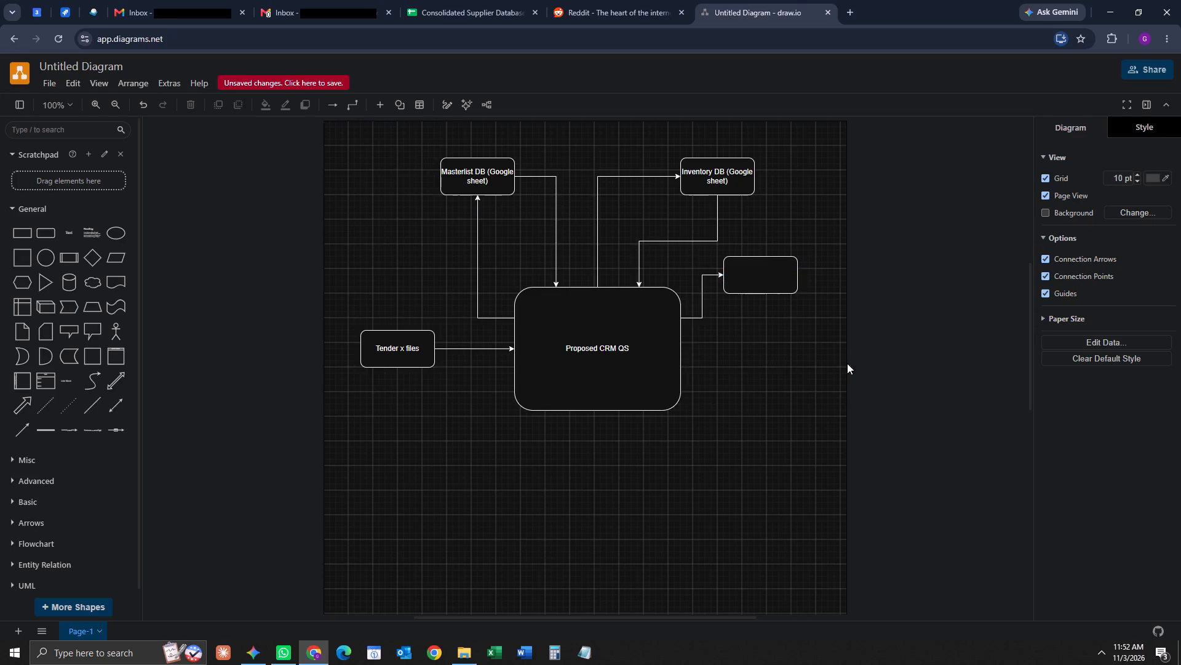
Move the empty output box down and further right of "Proposed CRM QS" so its incoming arrow runs straight.
{"action": "left_click_drag", "start_coordinate": [768, 264], "coordinate": [853, 305]}
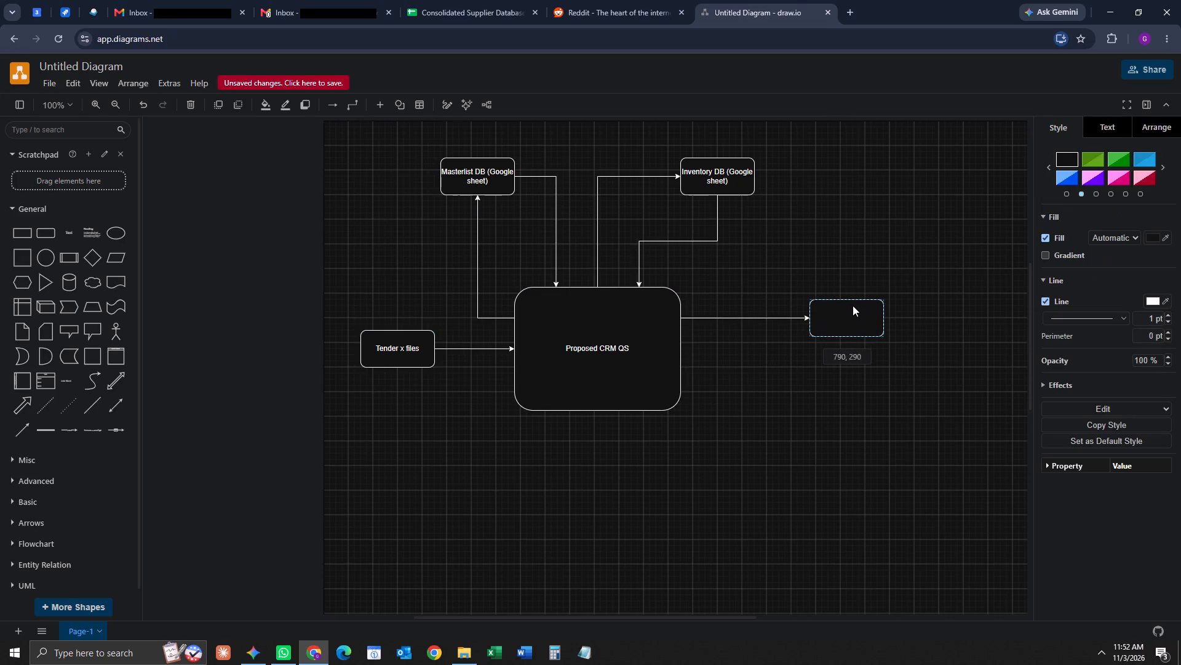
{"action": "left_click_drag", "start_coordinate": [853, 305], "coordinate": [838, 304]}
Move "Tender x files" further left, keeping it level with the centre of "Proposed CRM QS".
{"action": "left_click_drag", "start_coordinate": [407, 341], "coordinate": [386, 341]}
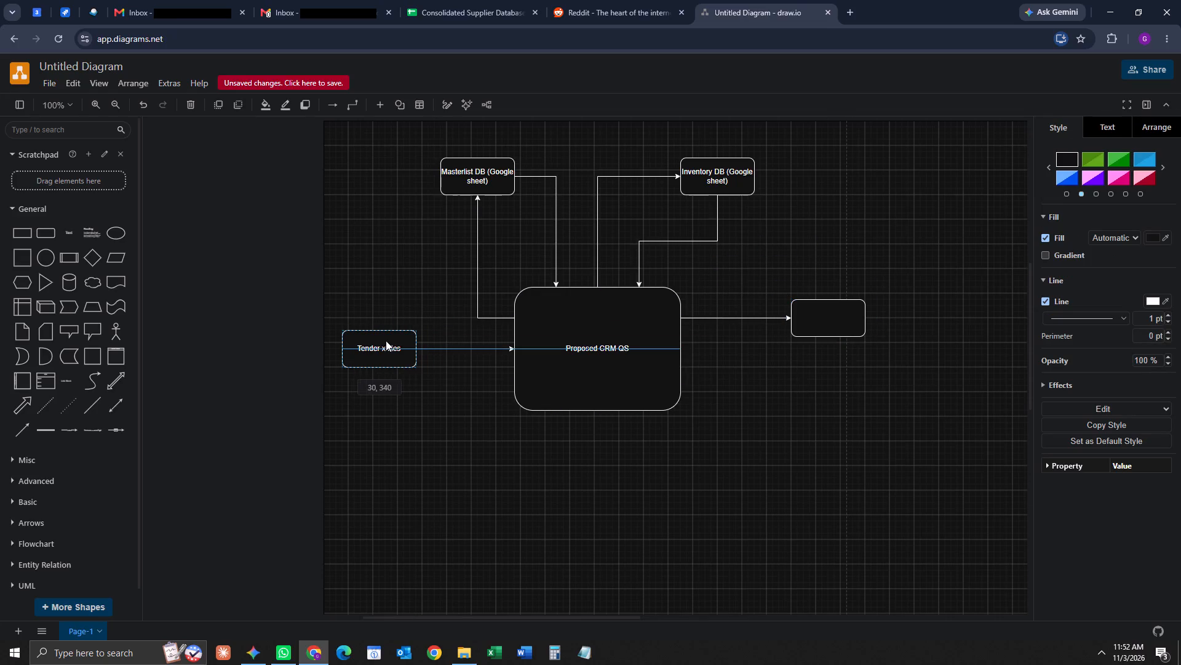
{"action": "left_click_drag", "start_coordinate": [386, 341], "coordinate": [384, 341]}
{"action": "left_click", "coordinate": [766, 485]}
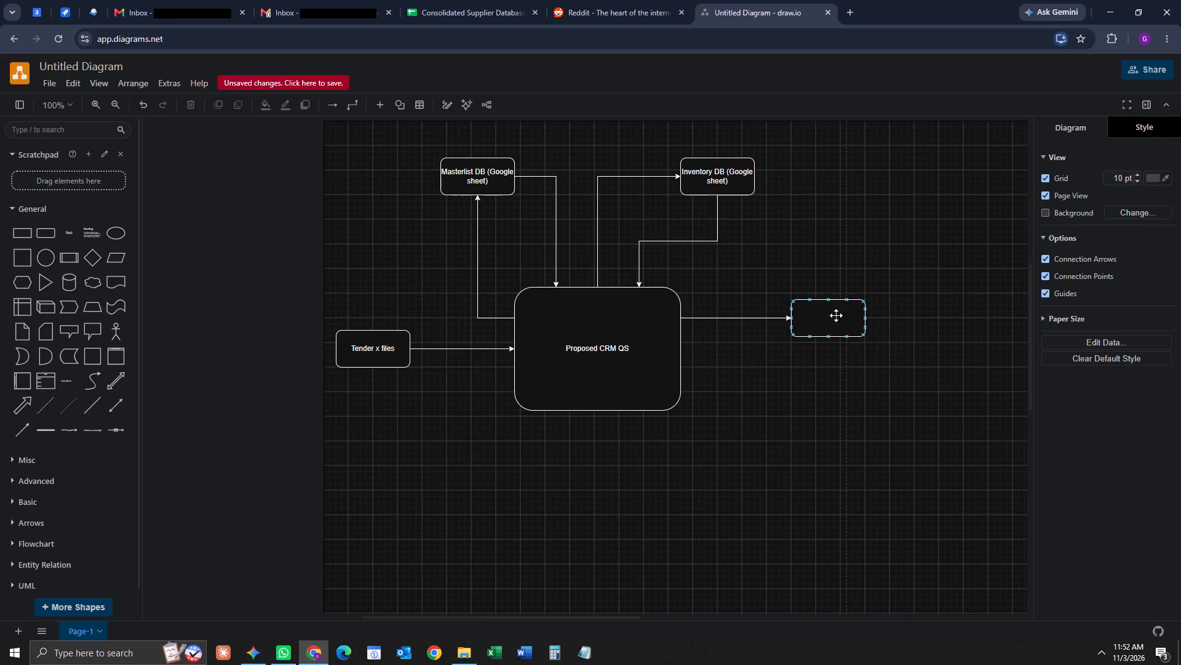
{"action": "left_click", "coordinate": [880, 454]}
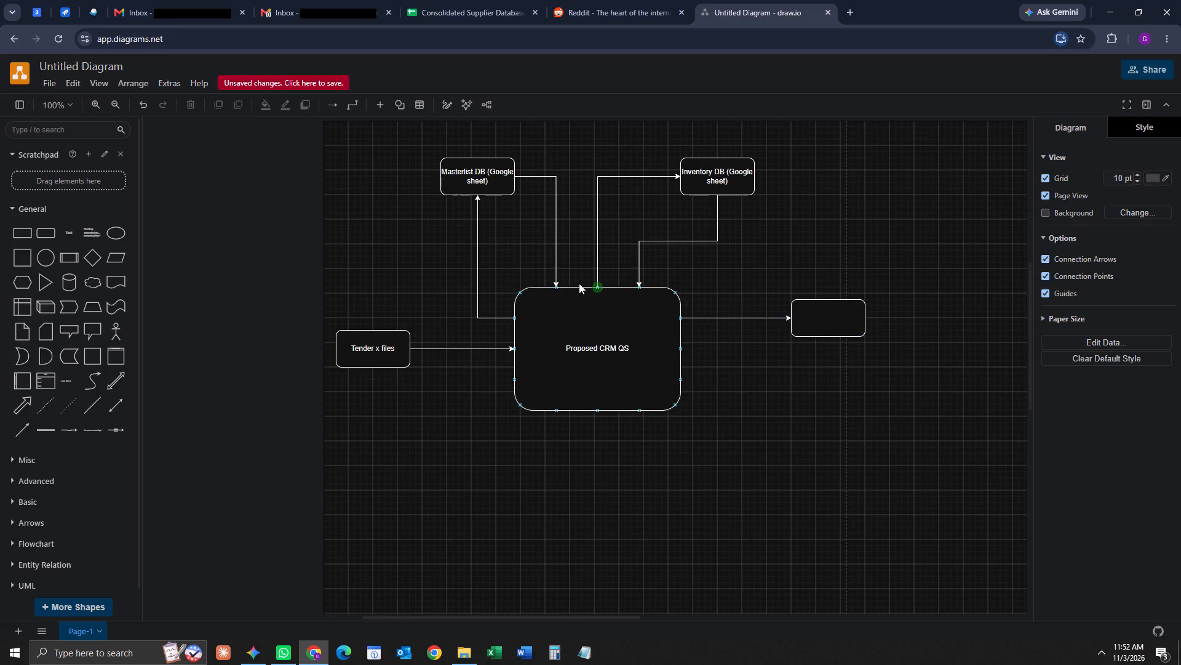
Label the arrow from "Tender x files" to "Proposed CRM QS" as "INPUT".
{"action": "double_click", "coordinate": [448, 349]}
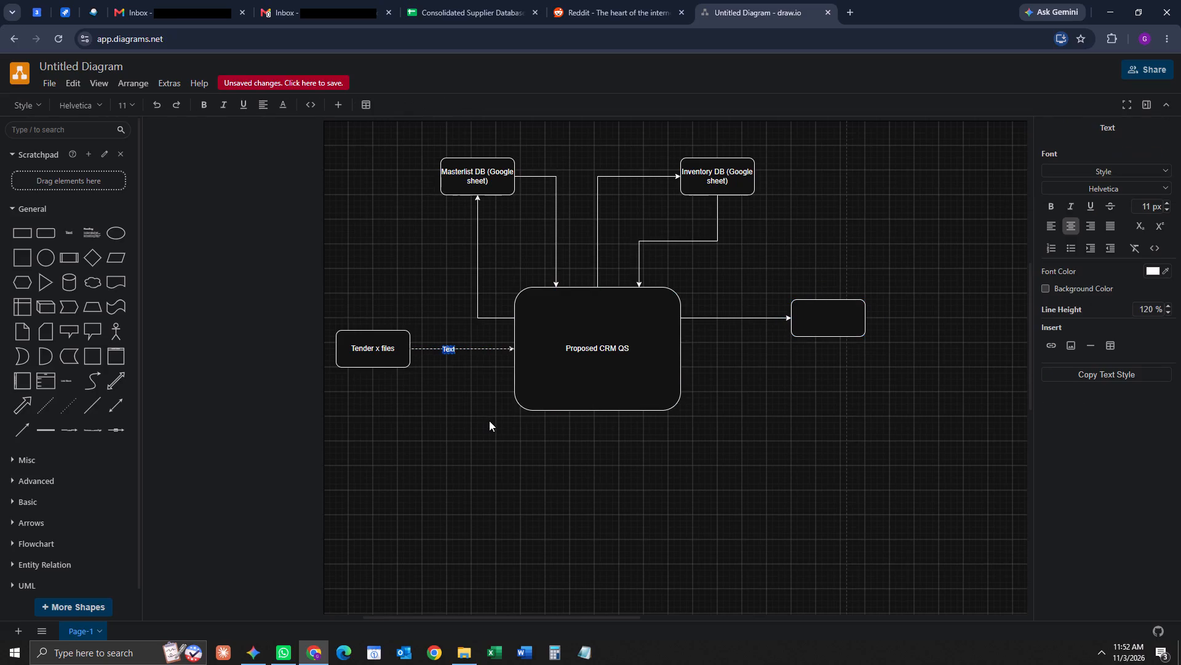
{"action": "type", "text": "INPUT"}
{"action": "left_click", "coordinate": [471, 461]}
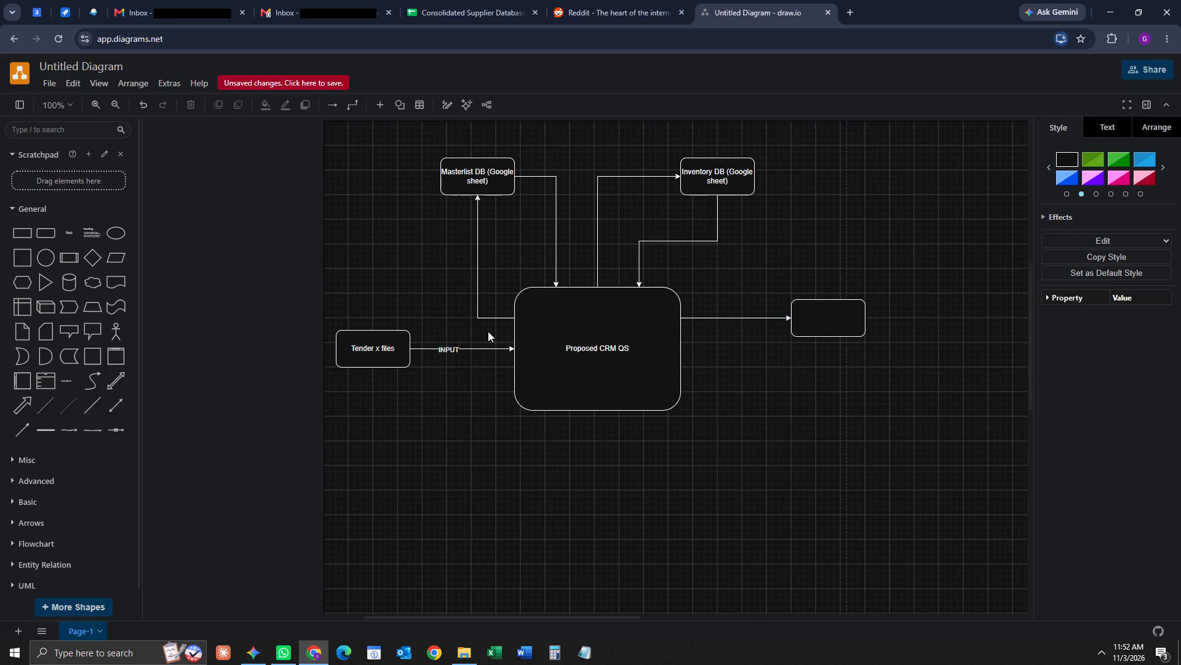
Label the arrow from "Proposed CRM QS" up to "Masterlist DB" as "UPDATE DATE" on two lines.
{"action": "double_click", "coordinate": [477, 252]}
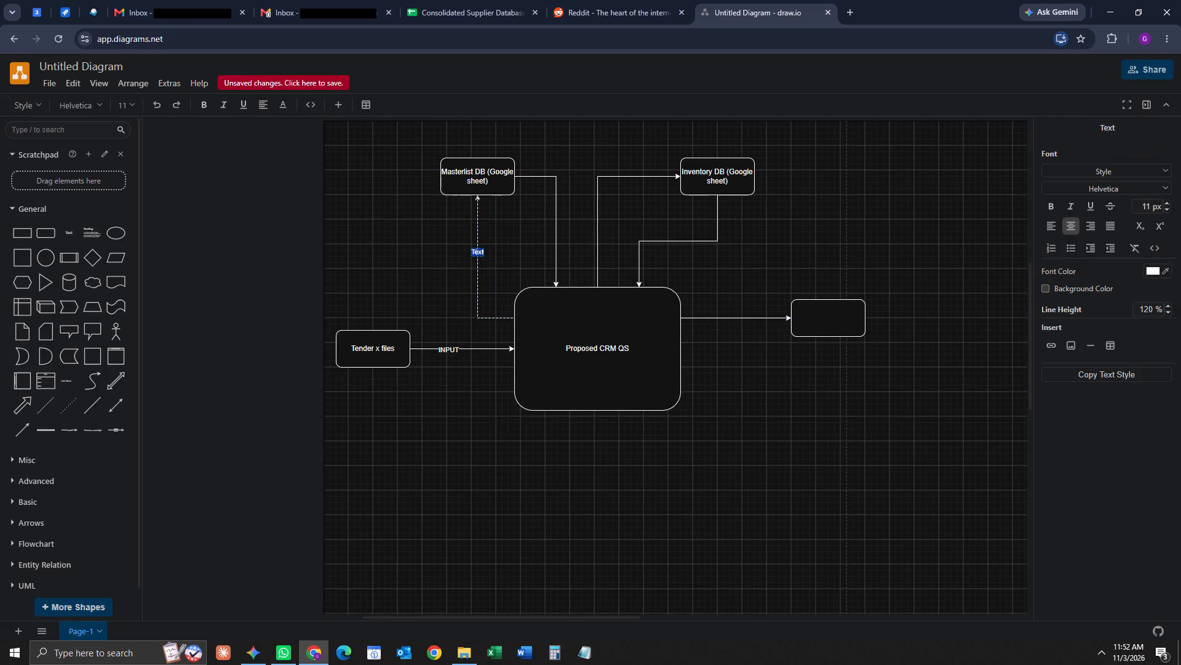
{"action": "type", "text": "UPDATE"}
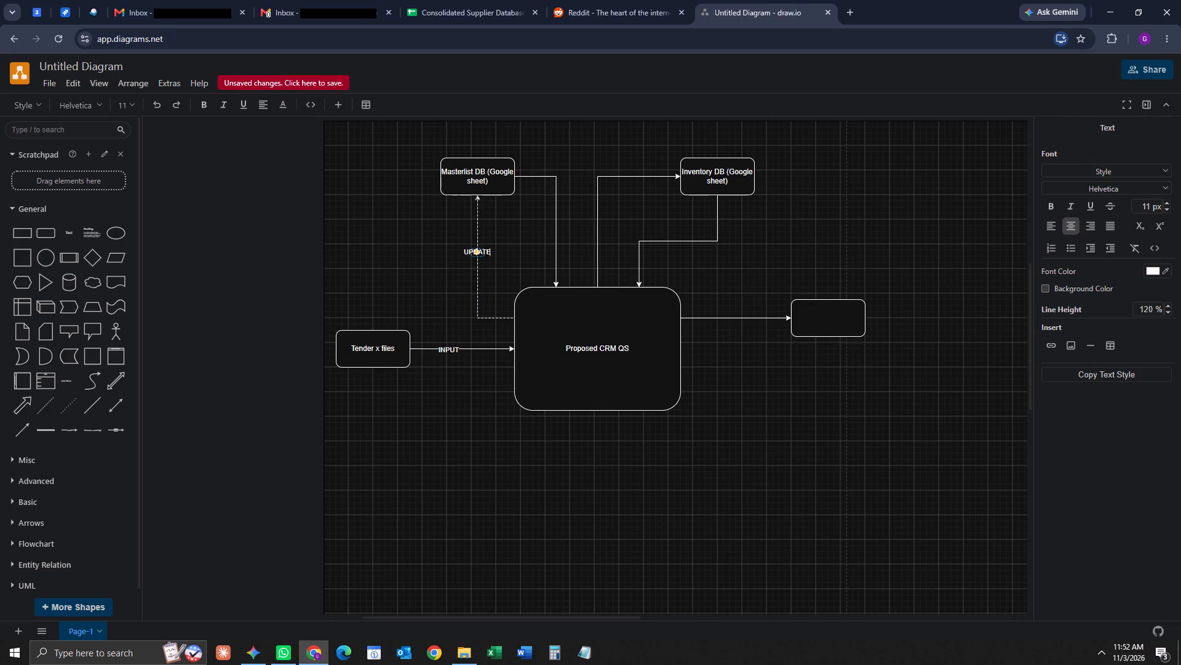
{"action": "key", "text": "Return"}
{"action": "type", "text": "DATE"}
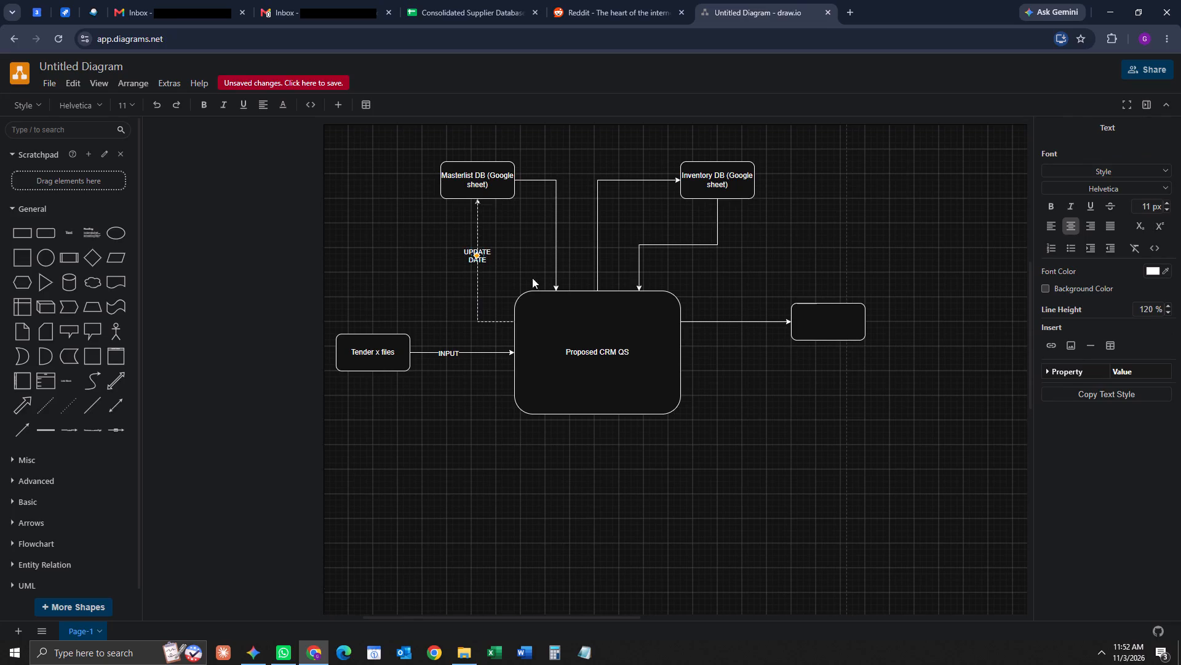
{"action": "left_click", "coordinate": [536, 242]}
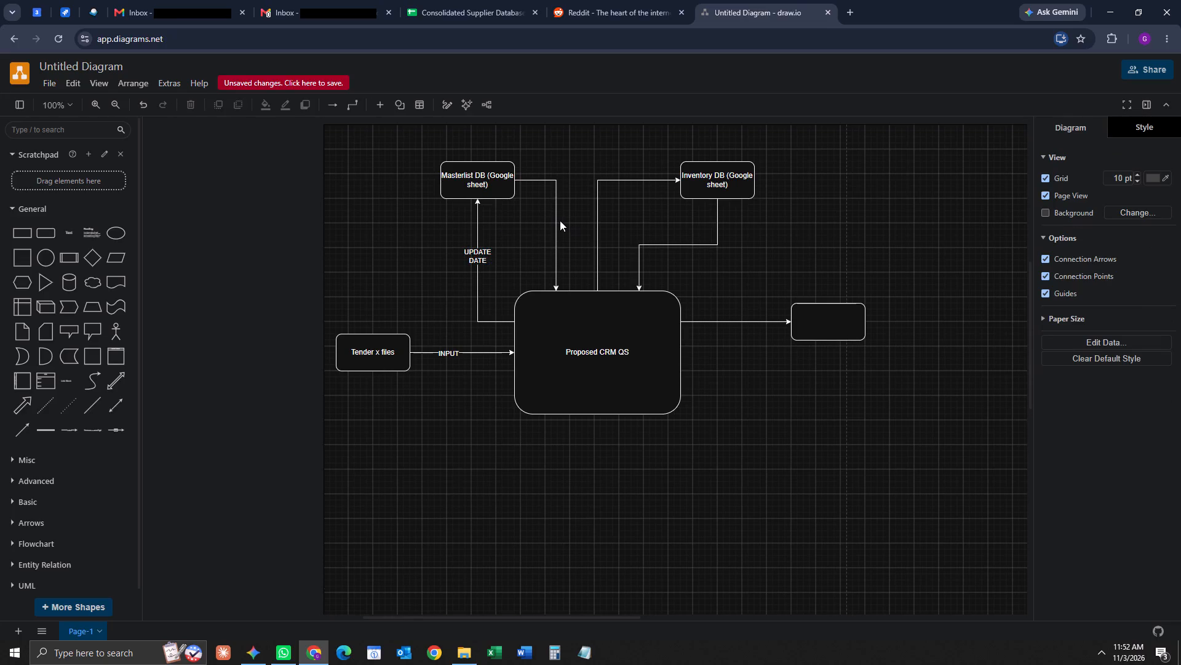
Label the arrow from "Masterlist DB" down to "Proposed CRM QS" as "GIVE DATA".
{"action": "double_click", "coordinate": [556, 218]}
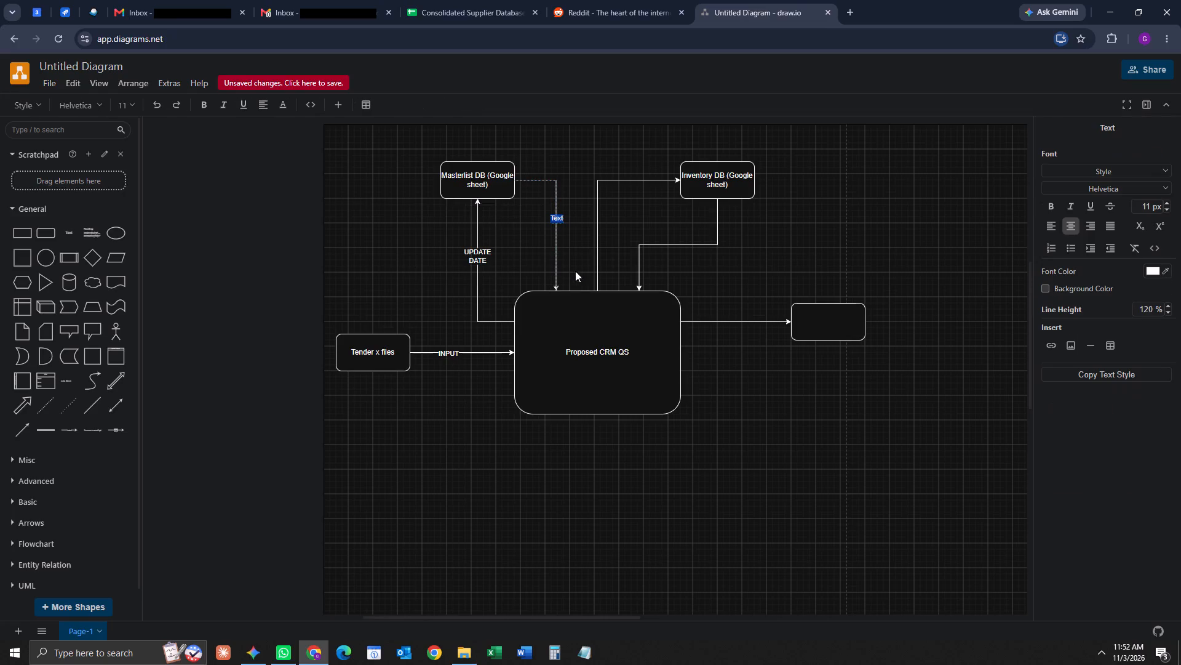
{"action": "type", "text": "GIVE DATA"}
{"action": "left_click", "coordinate": [587, 457]}
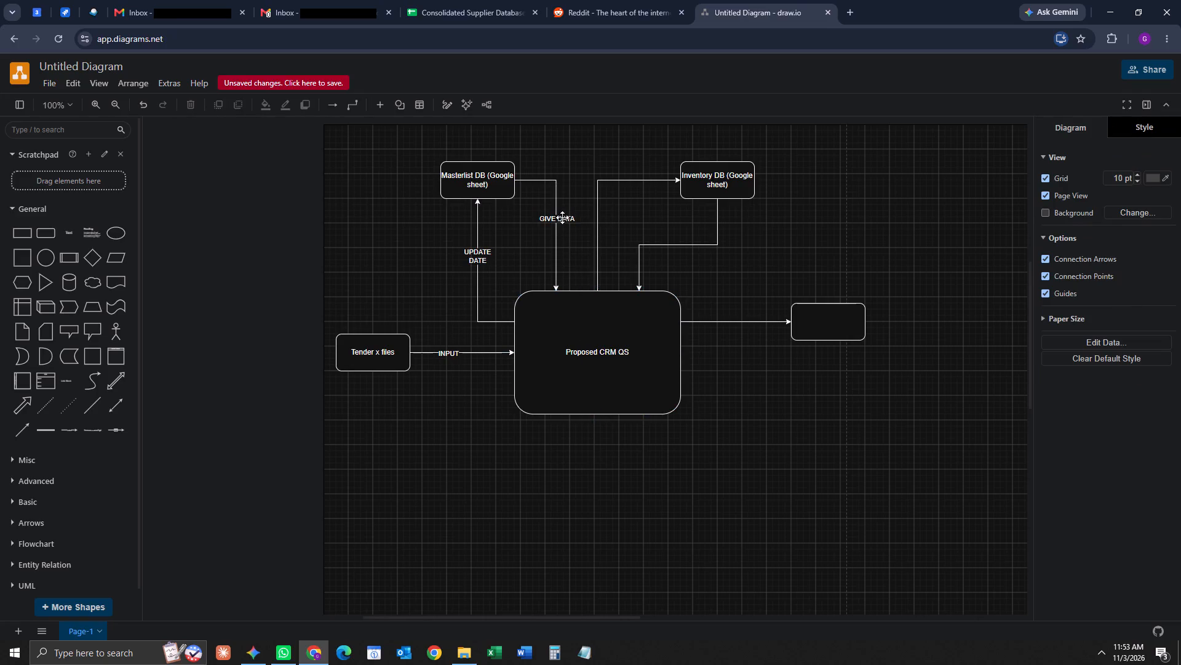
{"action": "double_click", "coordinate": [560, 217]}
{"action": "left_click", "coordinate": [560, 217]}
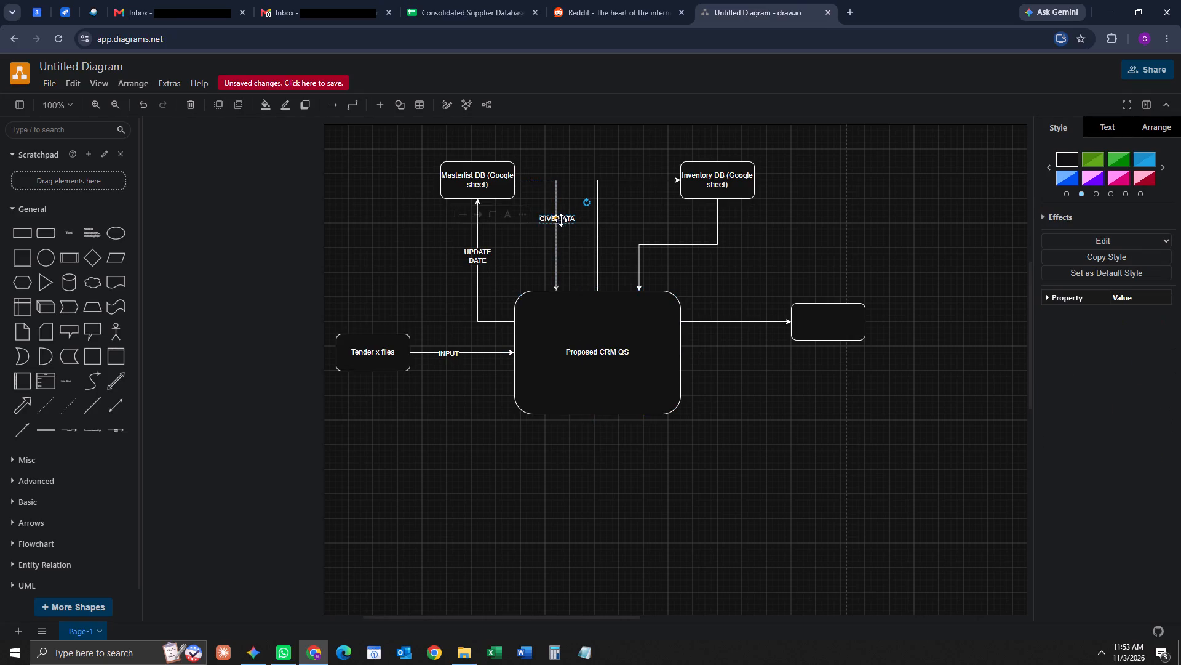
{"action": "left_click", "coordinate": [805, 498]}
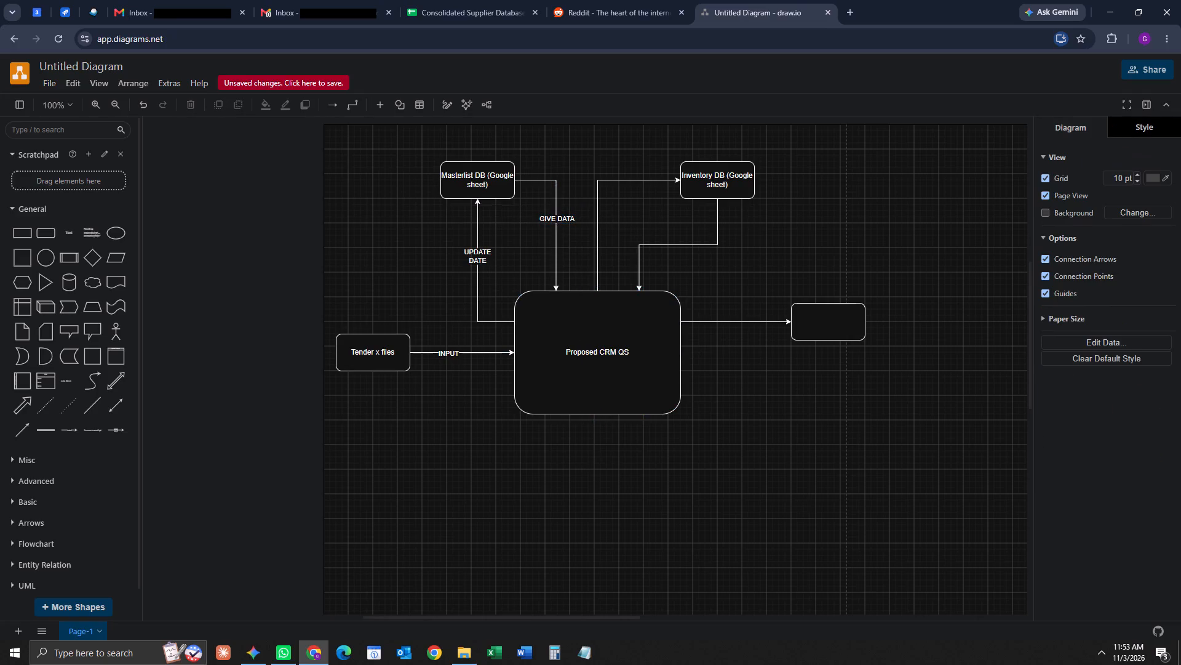
Label the arrow from "Proposed CRM QS" up to "Inventory DB" as "UPDATE DATA" on two lines.
{"action": "double_click", "coordinate": [598, 205]}
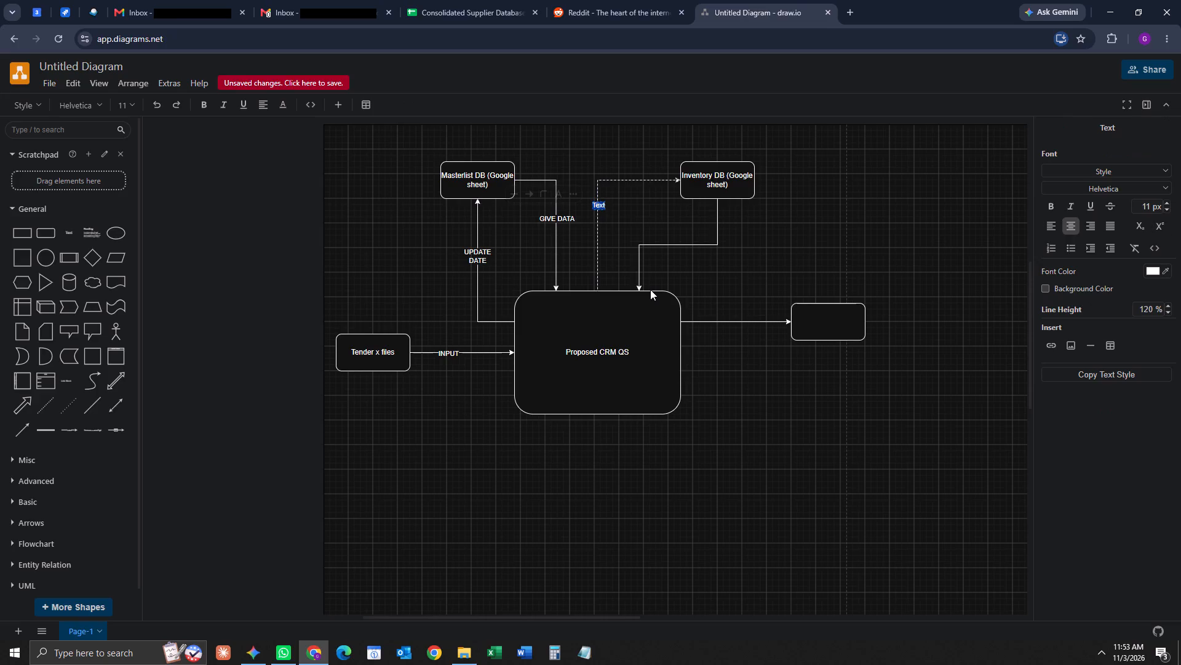
{"action": "type", "text": "UPDATE"}
{"action": "key", "text": "Return"}
{"action": "type", "text": "DATA"}
{"action": "left_click", "coordinate": [716, 384]}
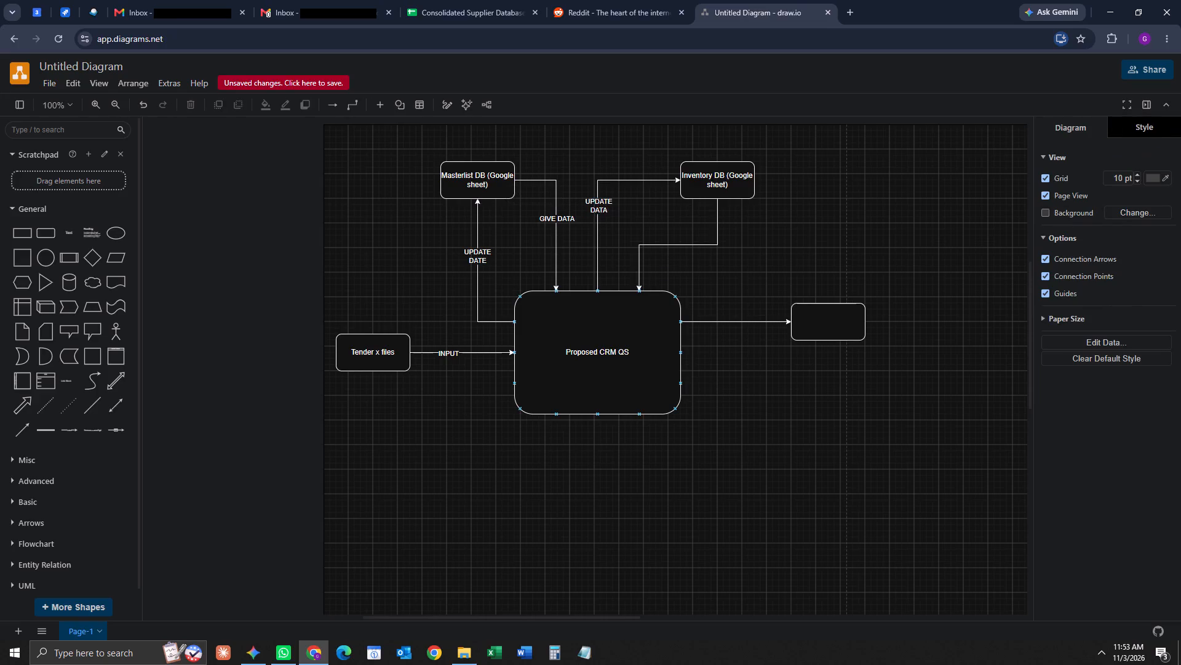
Label the arrow from "Inventory DB" down to "Proposed CRM QS" as "GIVE DATA" on one line.
{"action": "double_click", "coordinate": [674, 243]}
{"action": "type", "text": "GIVE DATA"}
{"action": "left_click", "coordinate": [759, 393]}
Label the arrow from "Proposed CRM QS" to the empty output box as "GIVE DATA" on two lines.
{"action": "double_click", "coordinate": [733, 323]}
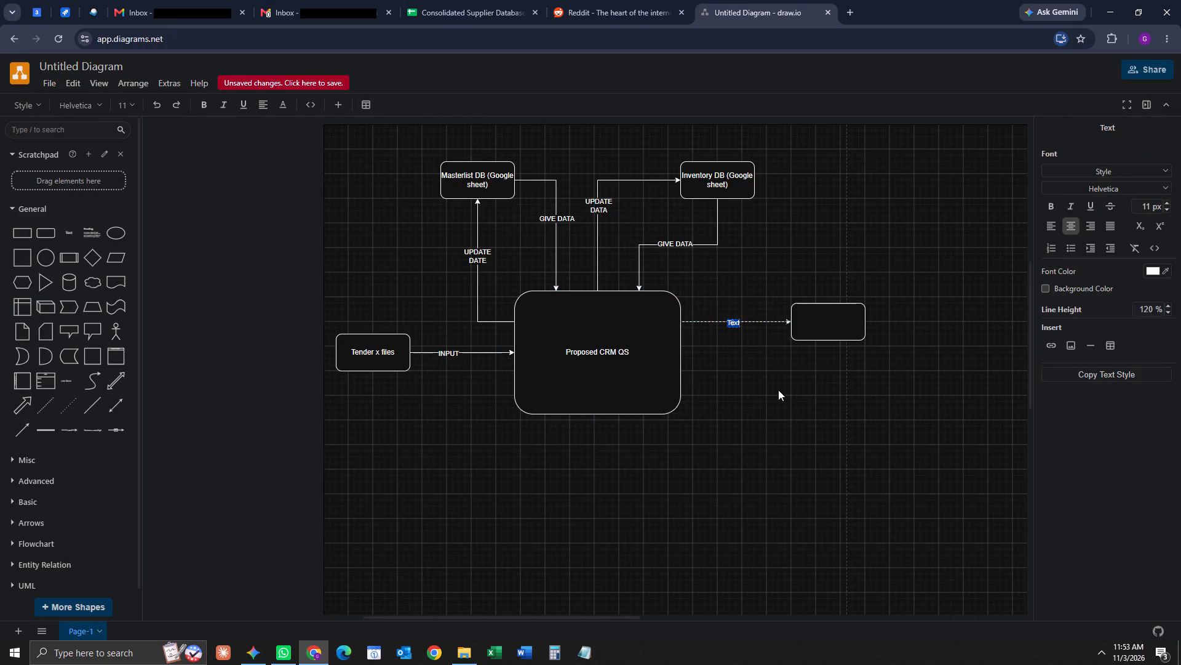
{"action": "type", "text": "GIVE"}
{"action": "key", "text": "space"}
{"action": "key", "text": "Return"}
{"action": "type", "text": "DATA"}
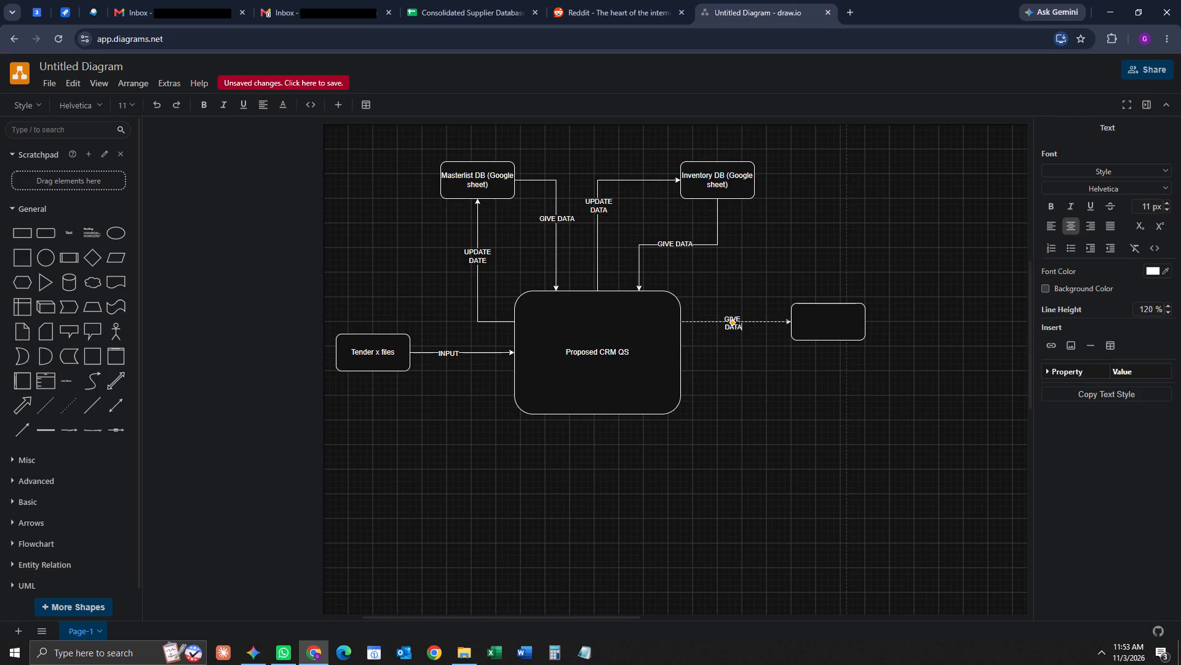
{"action": "left_click", "coordinate": [783, 431]}
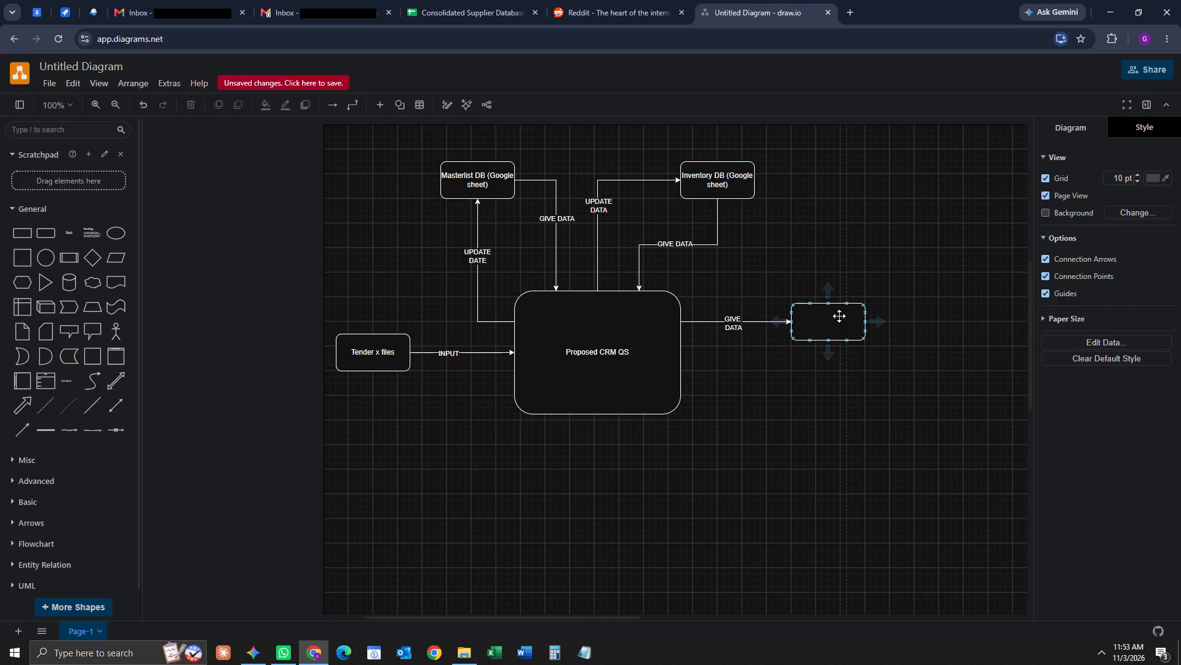
Enter "1. BQ (As Built)" as the first line of text in the empty output box.
{"action": "double_click", "coordinate": [839, 316]}
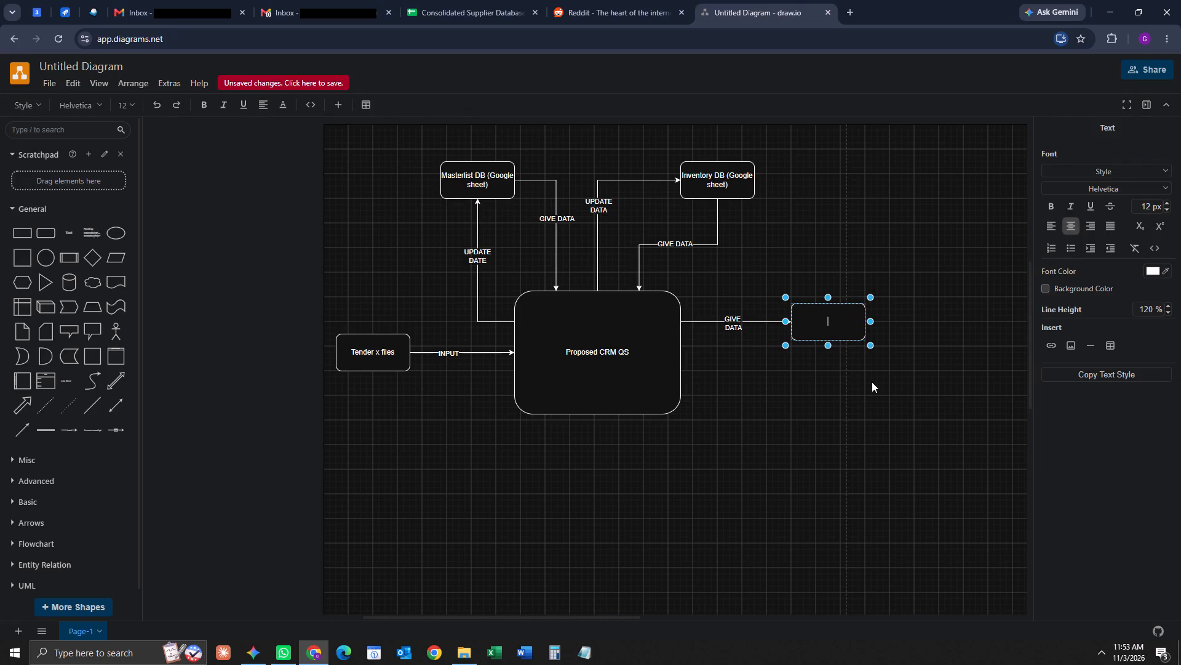
{"action": "type", "text": "BQ"}
{"action": "key", "text": "BackSpace"}
{"action": "key", "text": "BackSpace"}
{"action": "key", "text": "BackSpace"}
{"action": "type", "text": "1. BQ"}
{"action": "key", "text": "space"}
{"action": "key", "text": "space"}
{"action": "type", "text": "A"}
{"action": "key", "text": "BackSpace"}
{"action": "type", "text": "(AS BUILT"}
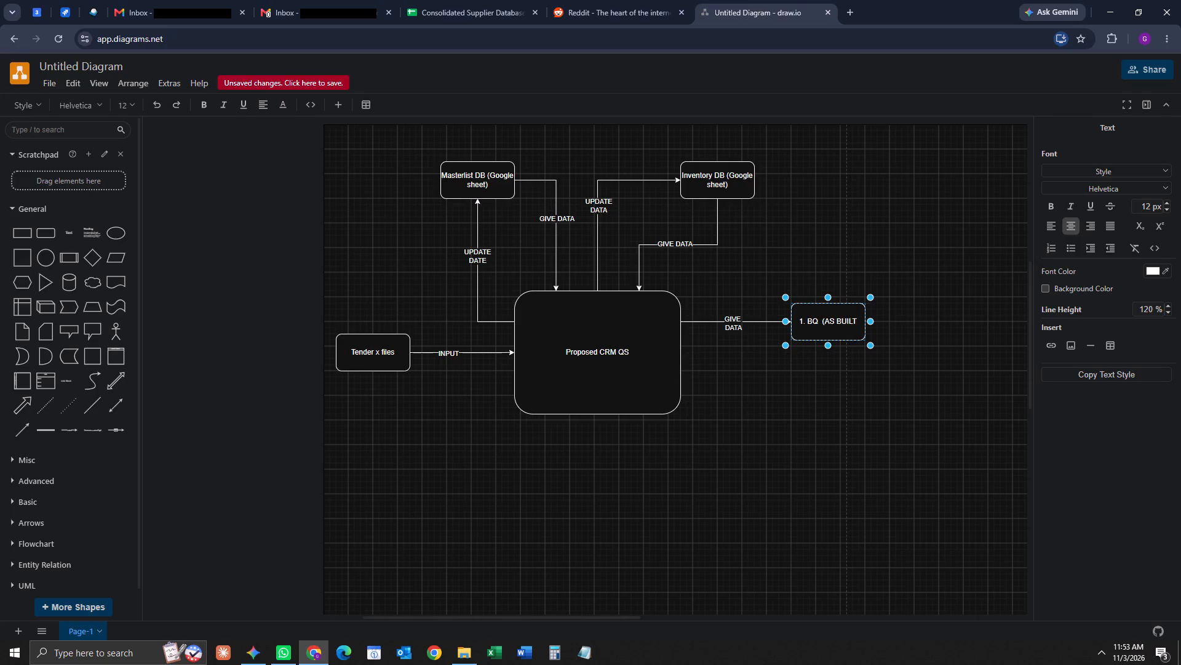
{"action": "key", "text": "BackSpace"}
{"action": "key", "text": "BackSpace"}
{"action": "key", "text": "BackSpace"}
{"action": "key", "text": "BackSpace"}
{"action": "key", "text": "BackSpace"}
{"action": "key", "text": "BackSpace"}
{"action": "key", "text": "BackSpace"}
{"action": "type", "text": "s Built)"}
Add a second line to the output box reading "2.. BQ 2 (Tendered & As Built)".
{"action": "key", "text": "Return"}
{"action": "type", "text": "2./"}
{"action": "key", "text": "BackSpace"}
{"action": "type", "text": ". BQ"}
{"action": "key", "text": "space"}
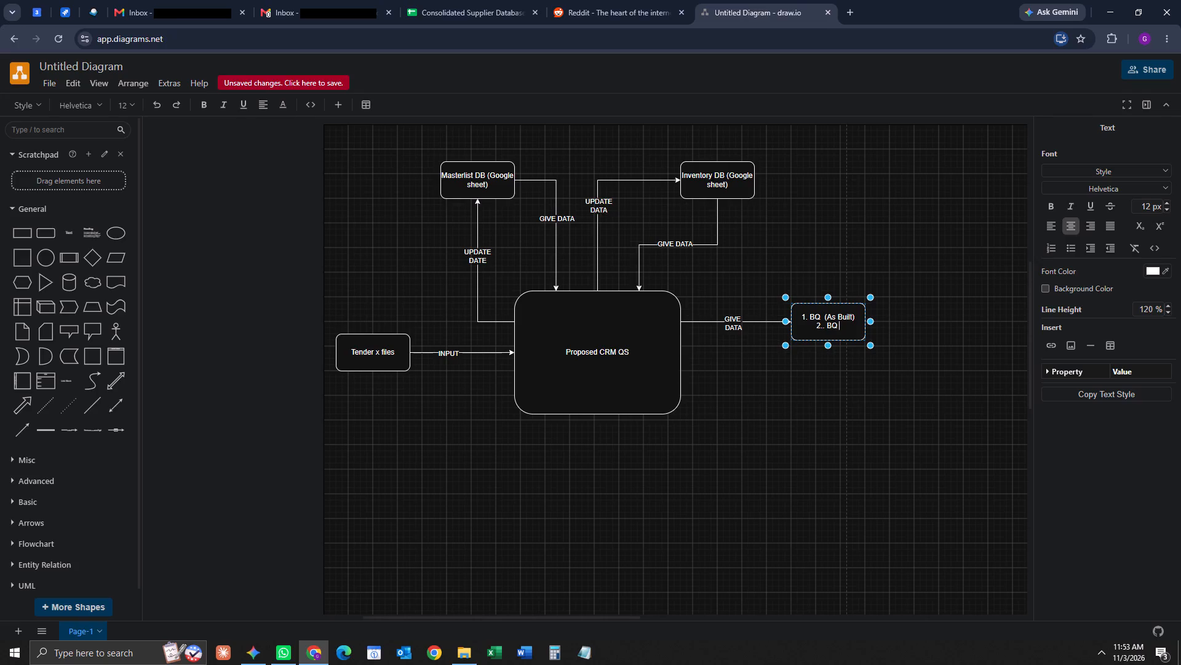
{"action": "type", "text": "2"}
{"action": "key", "text": "space"}
{"action": "type", "text": "("}
{"action": "type", "text": "Tendered"}
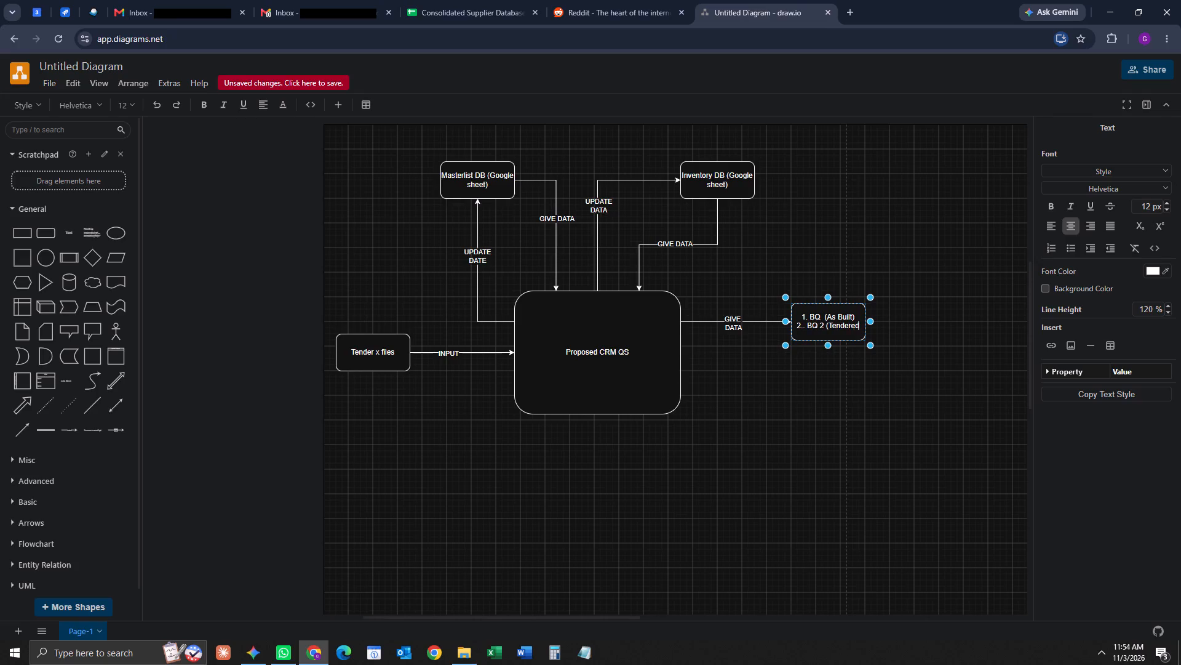
{"action": "key", "text": "space"}
{"action": "type", "text": "& As"}
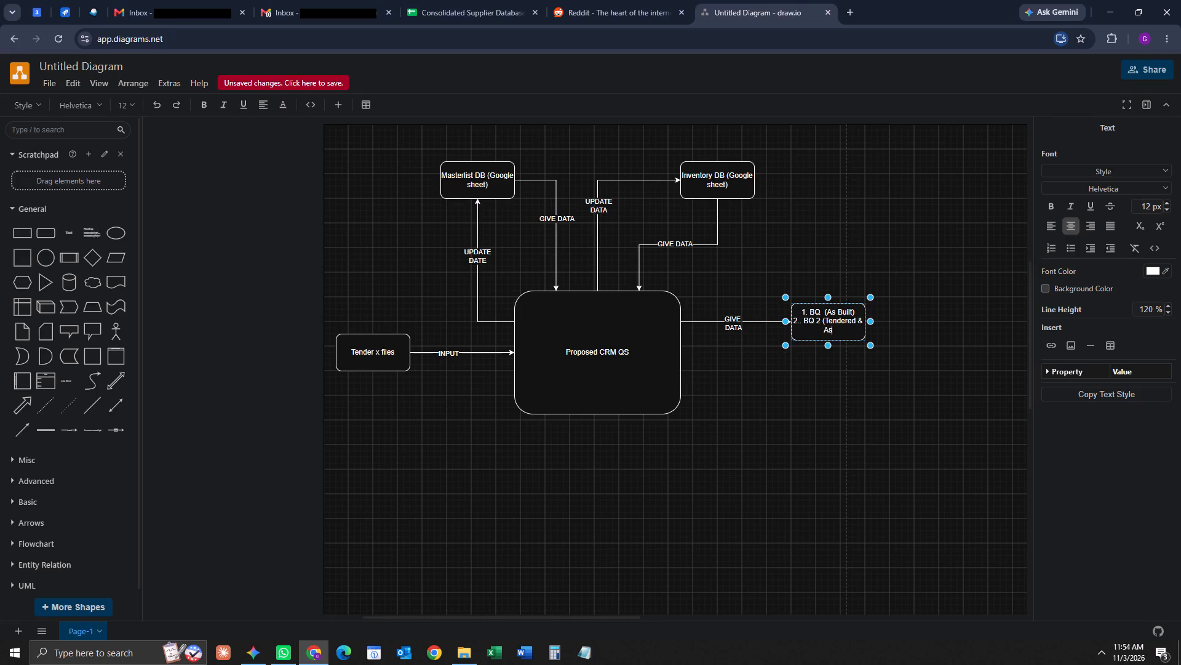
{"action": "key", "text": "space"}
{"action": "type", "text": "Built)"}
Insert "1" after "BQ" in the output box's first line so it reads "1. BQ 1 (As Built)".
{"action": "key", "text": "Up"}
{"action": "key", "text": "Up"}
{"action": "key", "text": "Left"}
{"action": "key", "text": "Left"}
{"action": "key", "text": "Left"}
{"action": "key", "text": "Left"}
{"action": "key", "text": "Left"}
{"action": "key", "text": "1"}
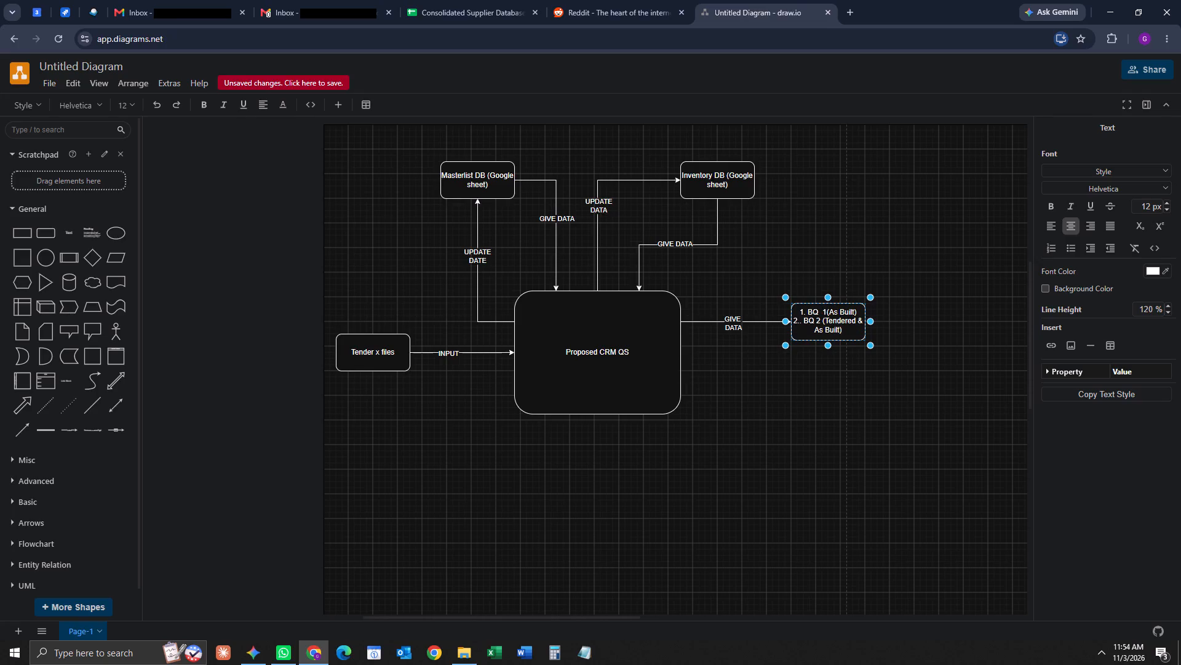
{"action": "key", "text": "space"}
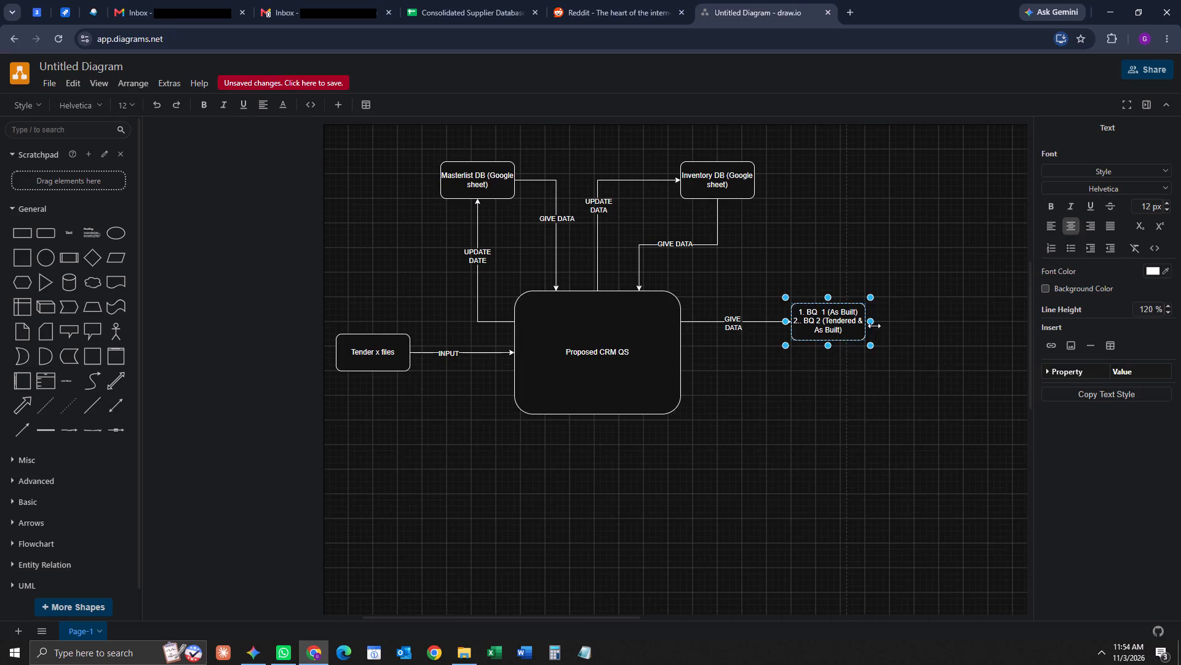
Widen the output box towards its outer side so each numbered BQ entry fits on a single line.
{"action": "left_click", "coordinate": [874, 318]}
{"action": "left_click", "coordinate": [833, 337]}
{"action": "left_click_drag", "start_coordinate": [873, 331], "coordinate": [922, 333]}
{"action": "left_click", "coordinate": [867, 420]}
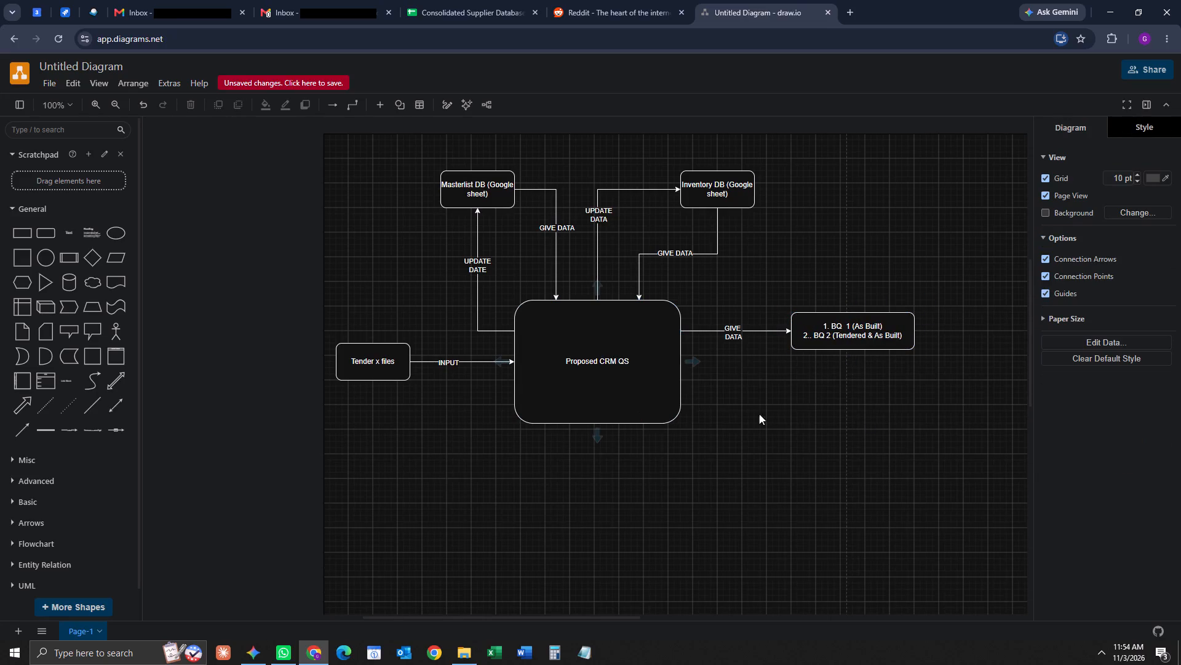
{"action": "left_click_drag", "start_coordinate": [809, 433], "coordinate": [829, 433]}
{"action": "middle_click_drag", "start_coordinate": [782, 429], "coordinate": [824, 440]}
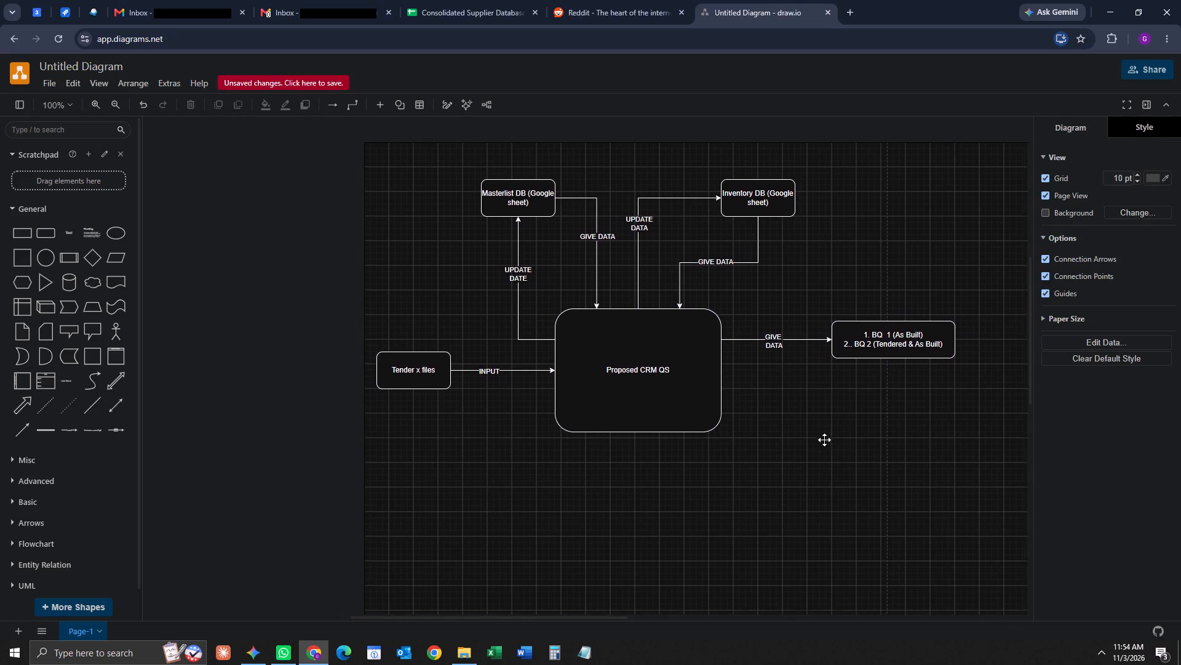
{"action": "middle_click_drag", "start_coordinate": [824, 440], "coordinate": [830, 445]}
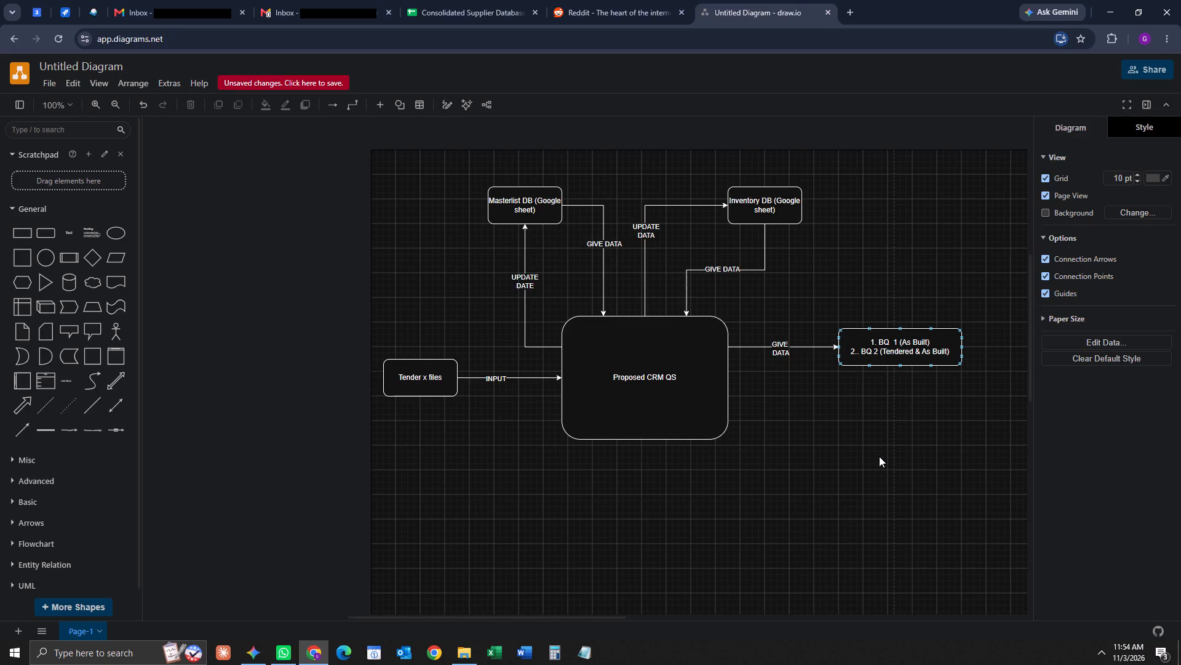
Split the "GIVE DATA" label on the arrow from "Masterlist DB" to "Proposed CRM QS" into two lines.
{"action": "left_click", "coordinate": [613, 244]}
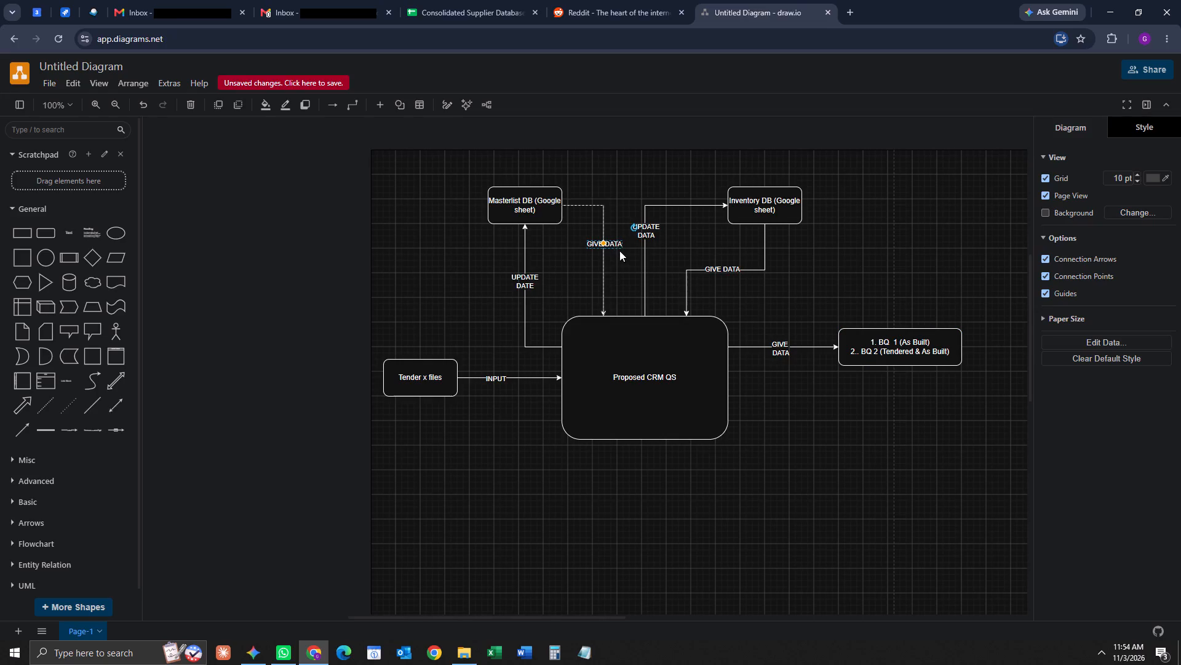
{"action": "double_click", "coordinate": [613, 244]}
{"action": "left_click", "coordinate": [607, 244]}
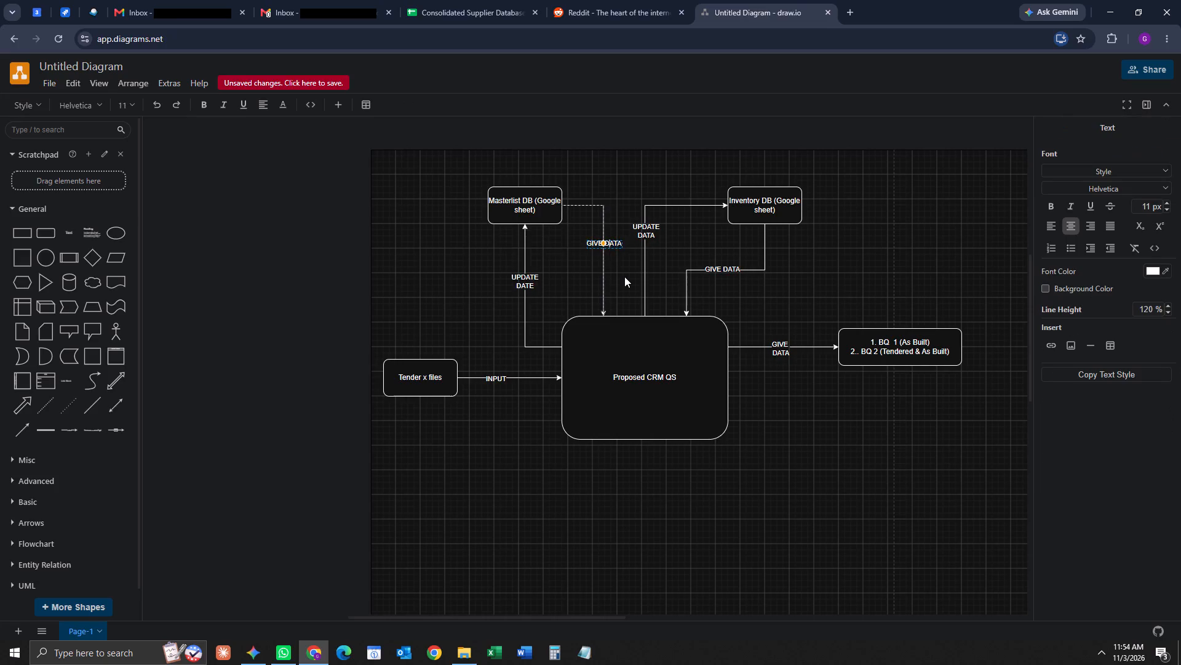
{"action": "key", "text": "Left"}
{"action": "key", "text": "Return"}
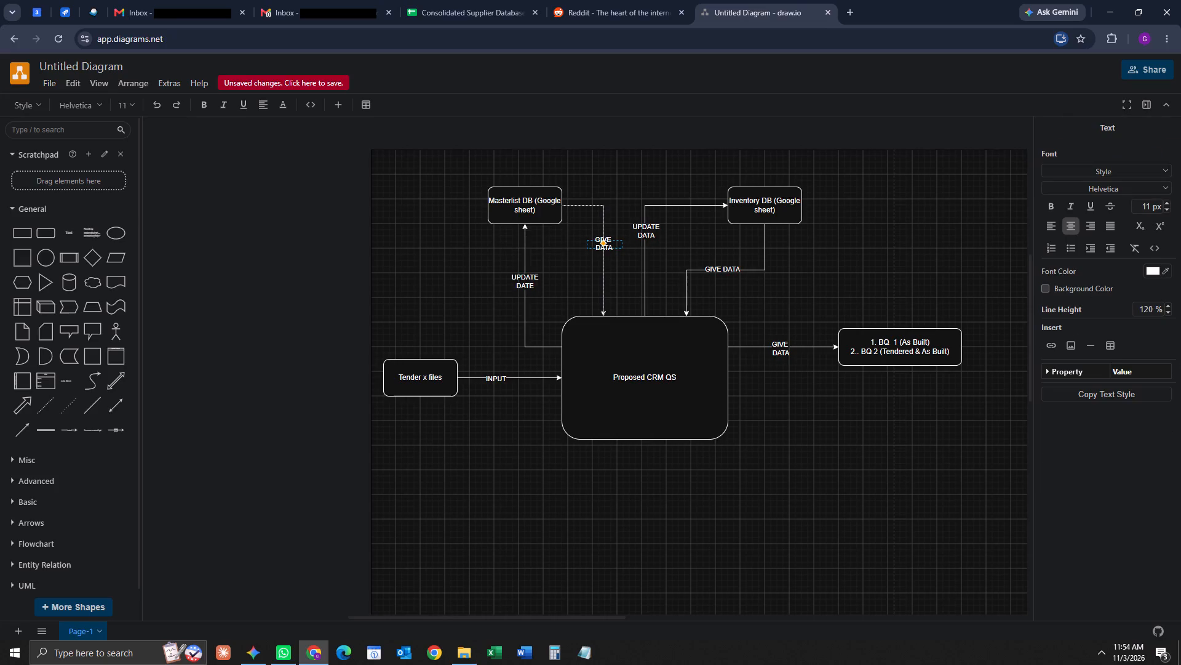
{"action": "left_click", "coordinate": [813, 452]}
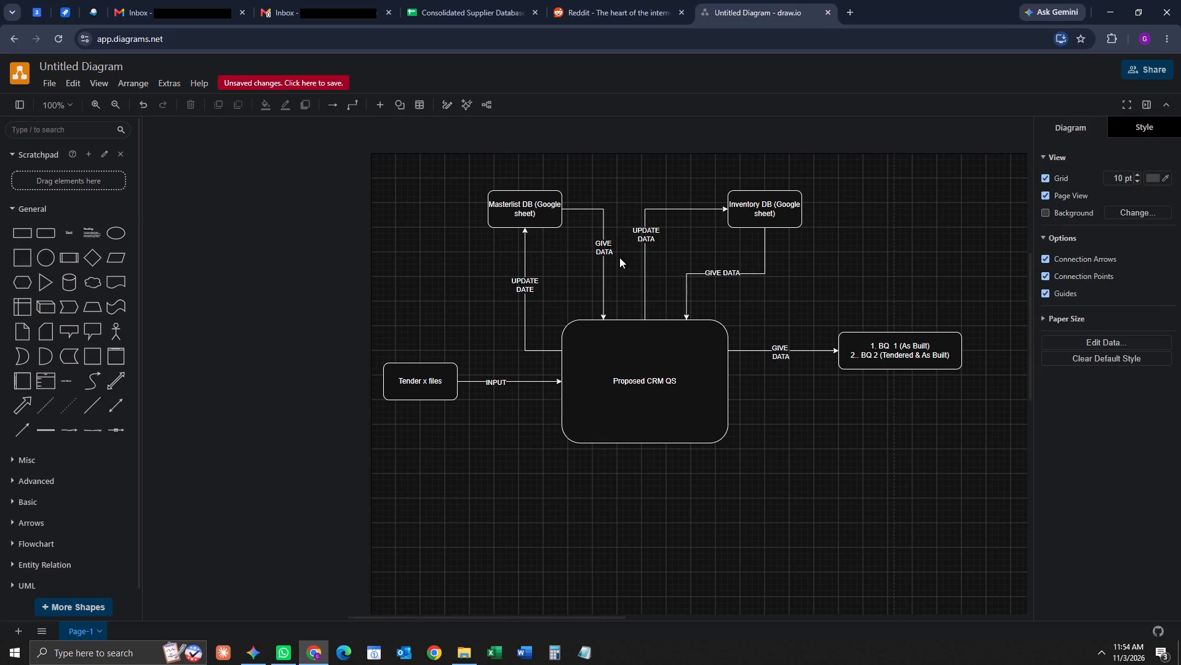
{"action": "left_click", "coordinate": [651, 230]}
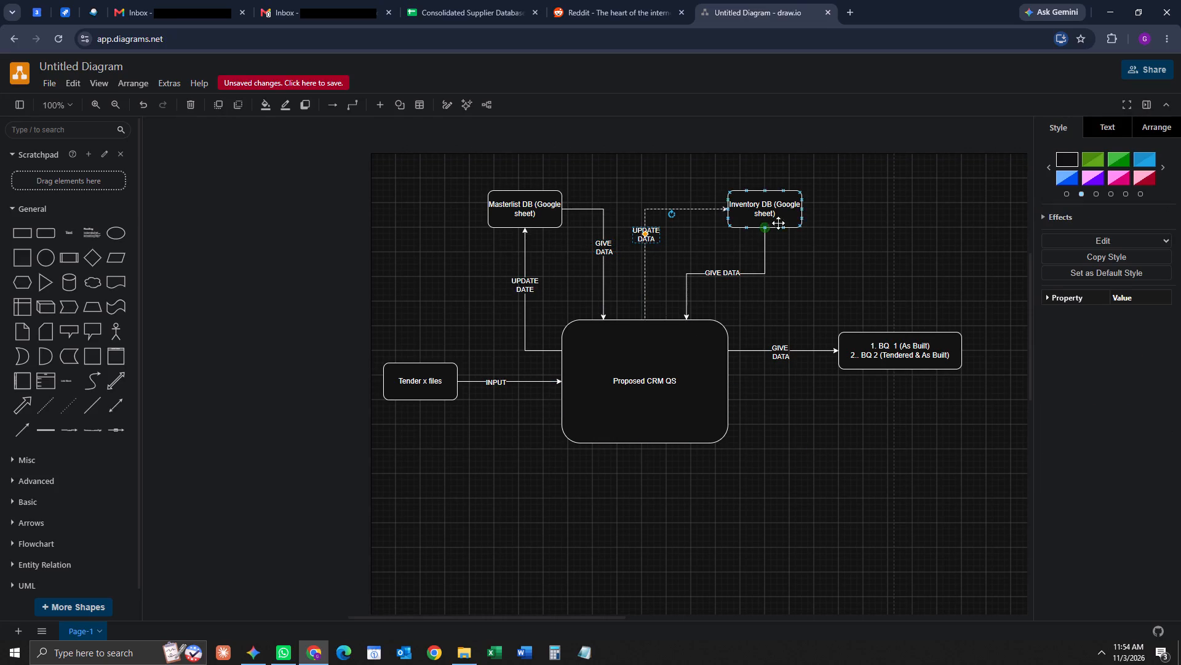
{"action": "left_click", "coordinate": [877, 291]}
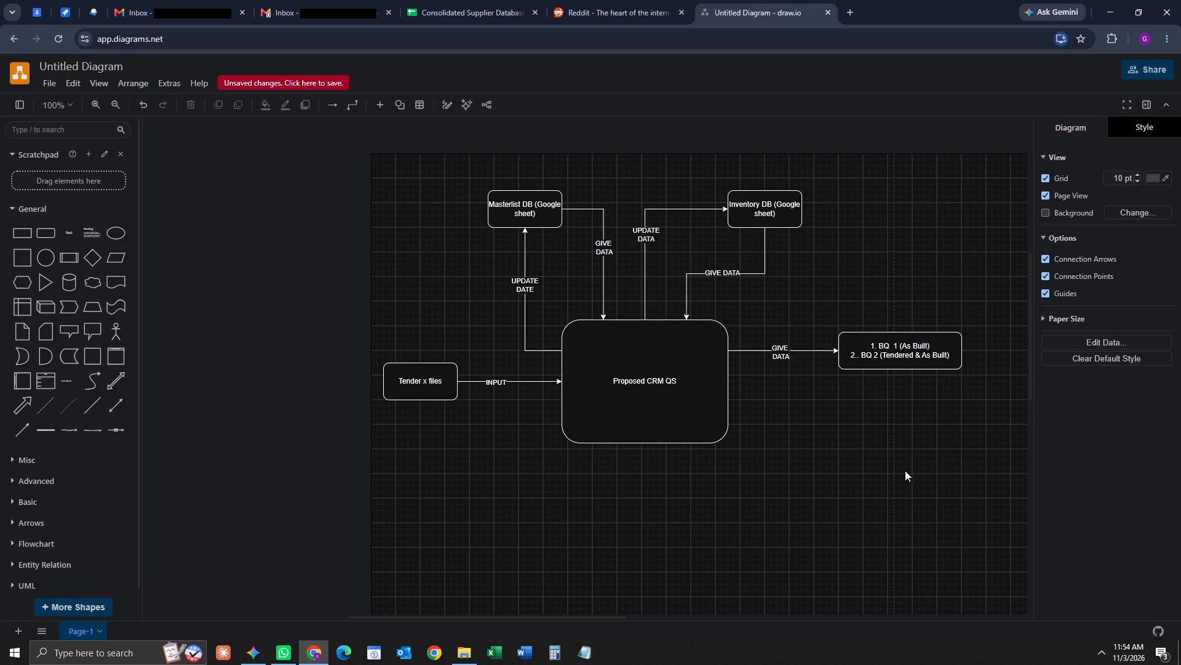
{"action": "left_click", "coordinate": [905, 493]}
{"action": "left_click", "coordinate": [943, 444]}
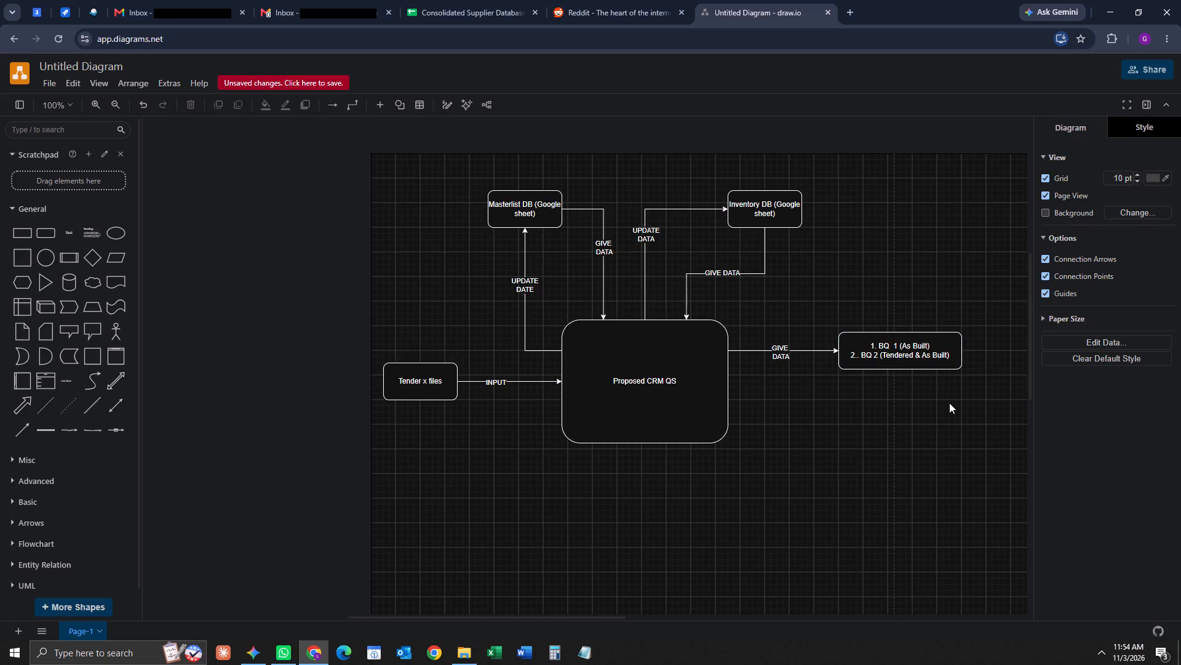
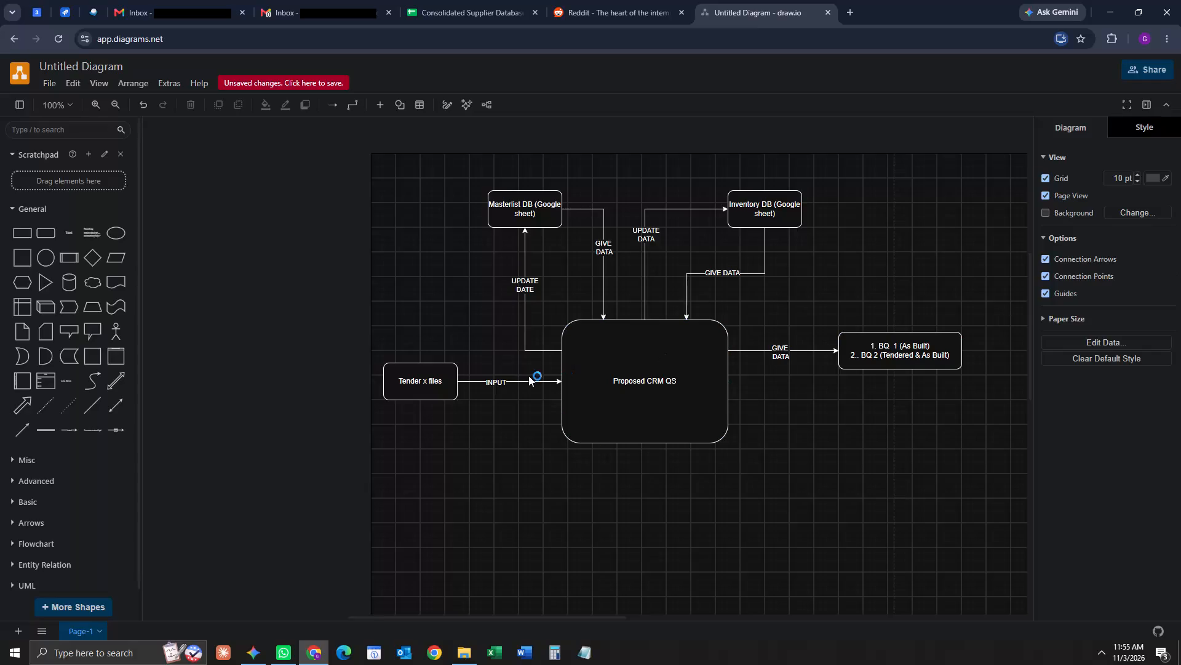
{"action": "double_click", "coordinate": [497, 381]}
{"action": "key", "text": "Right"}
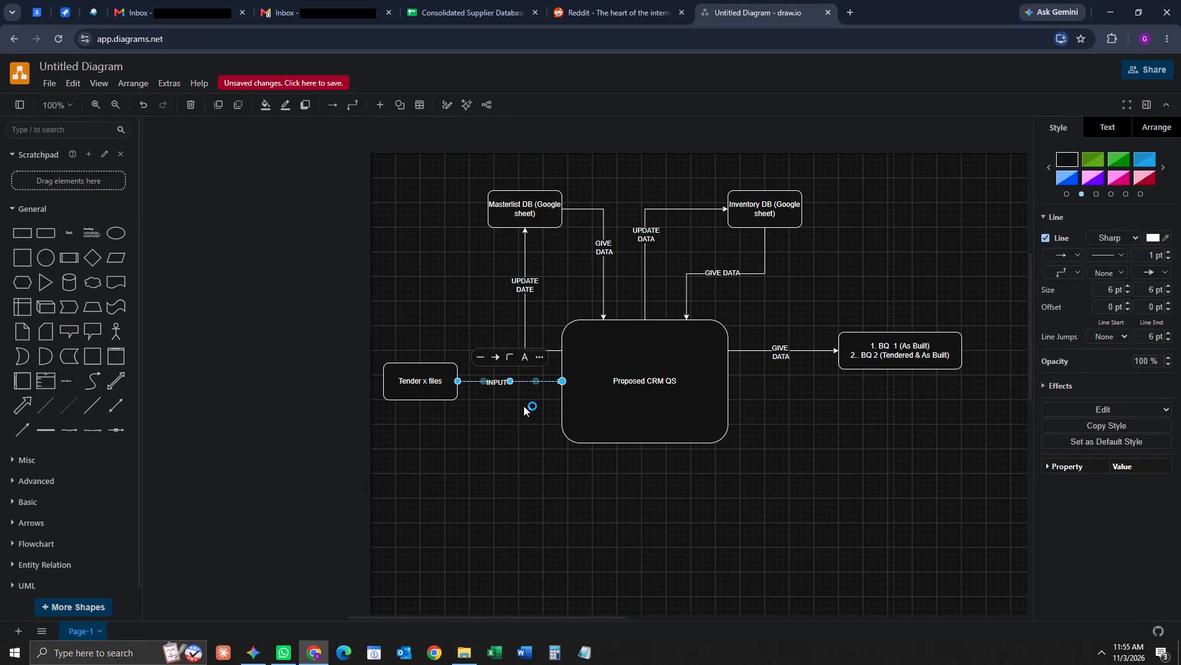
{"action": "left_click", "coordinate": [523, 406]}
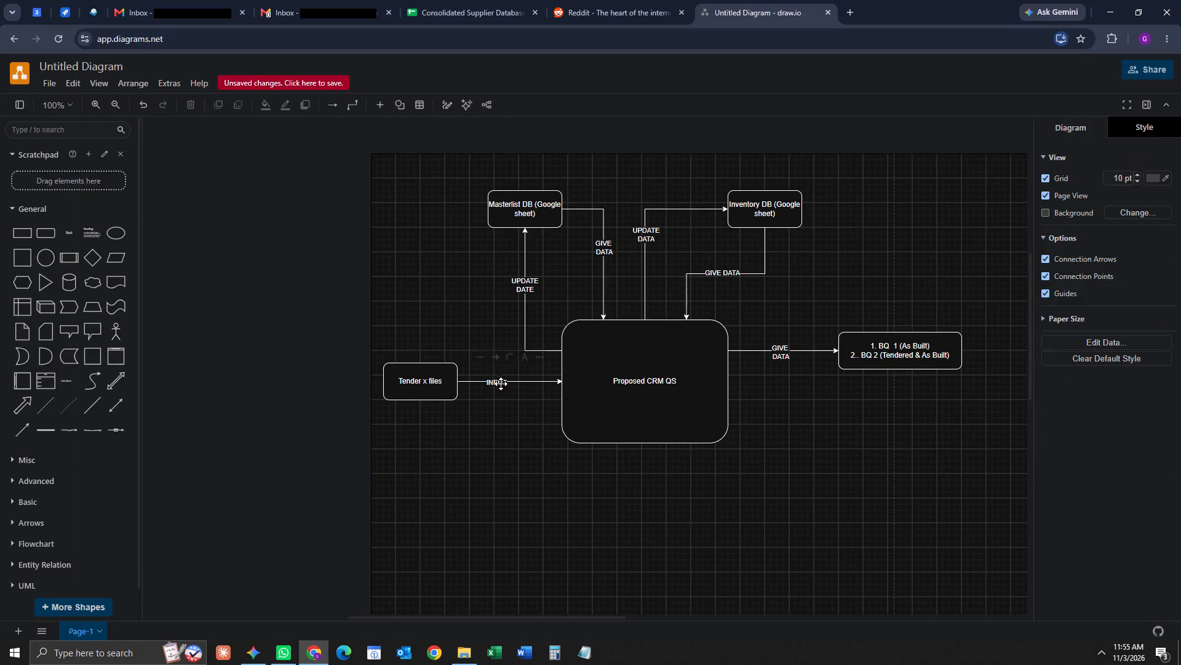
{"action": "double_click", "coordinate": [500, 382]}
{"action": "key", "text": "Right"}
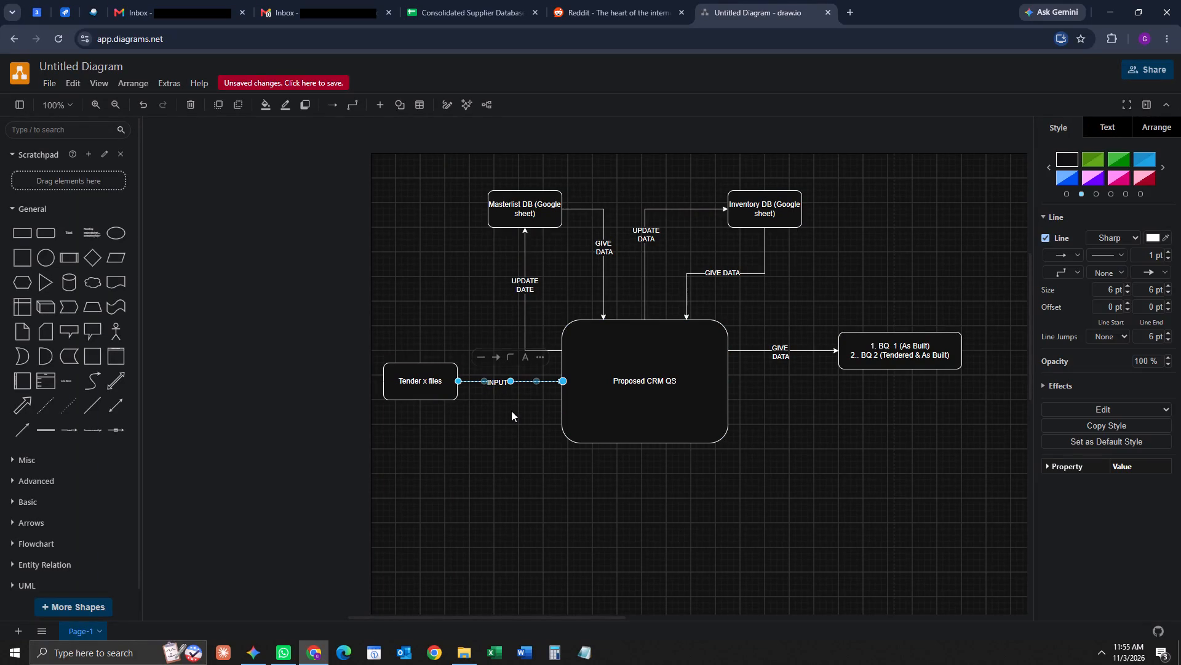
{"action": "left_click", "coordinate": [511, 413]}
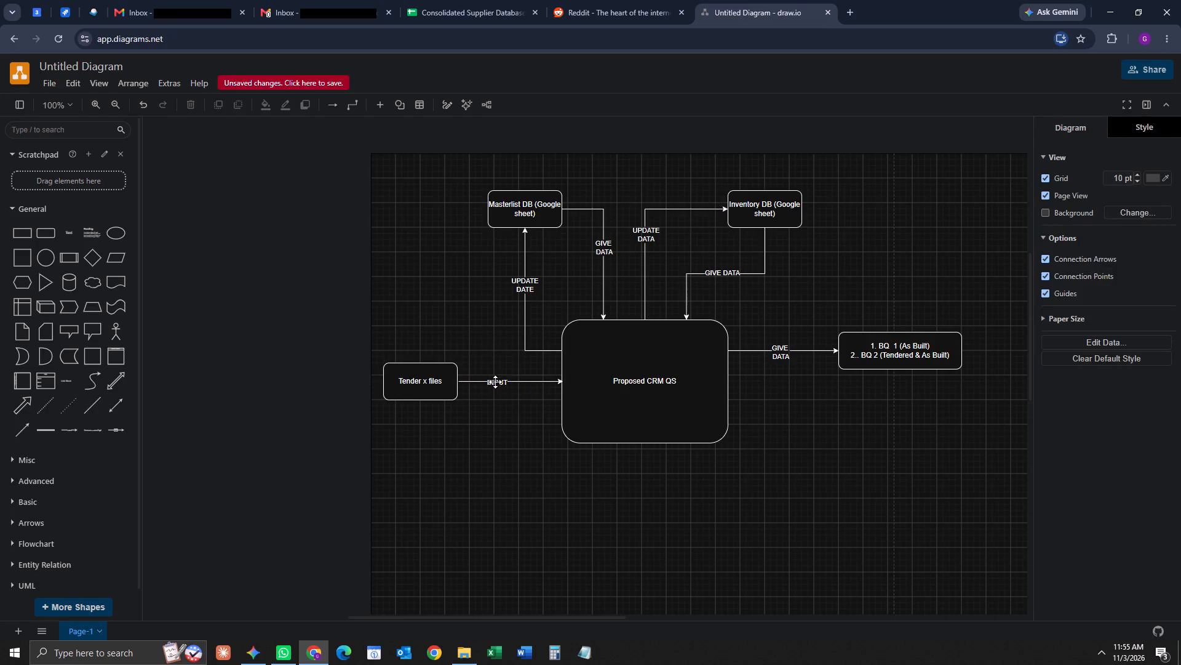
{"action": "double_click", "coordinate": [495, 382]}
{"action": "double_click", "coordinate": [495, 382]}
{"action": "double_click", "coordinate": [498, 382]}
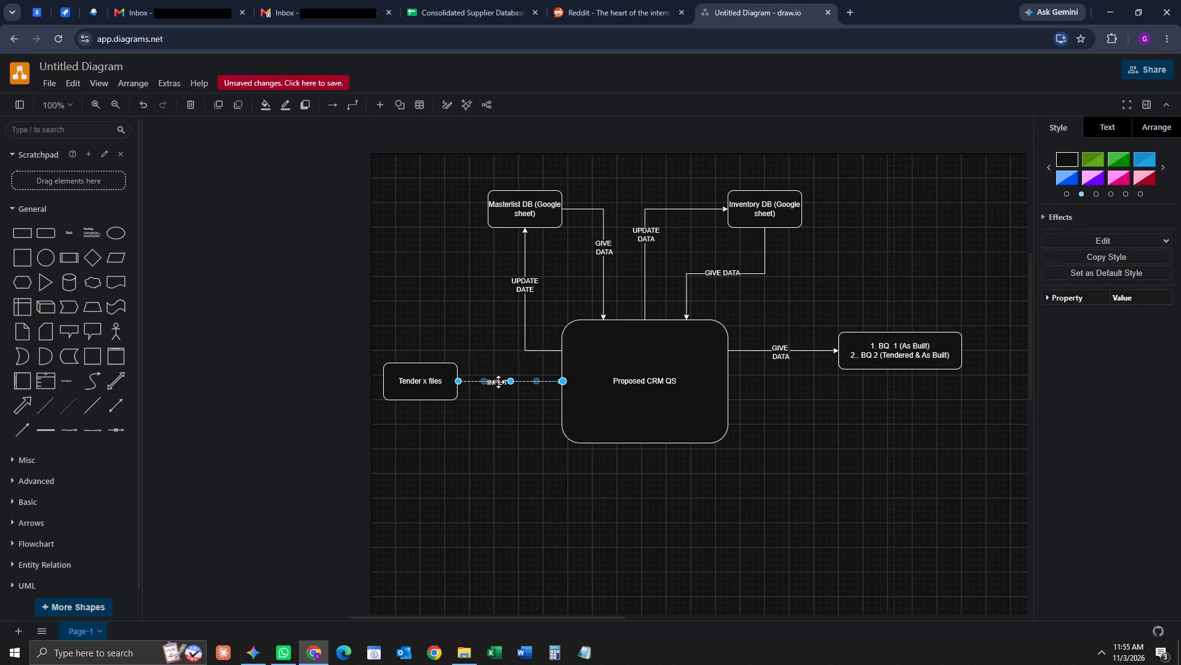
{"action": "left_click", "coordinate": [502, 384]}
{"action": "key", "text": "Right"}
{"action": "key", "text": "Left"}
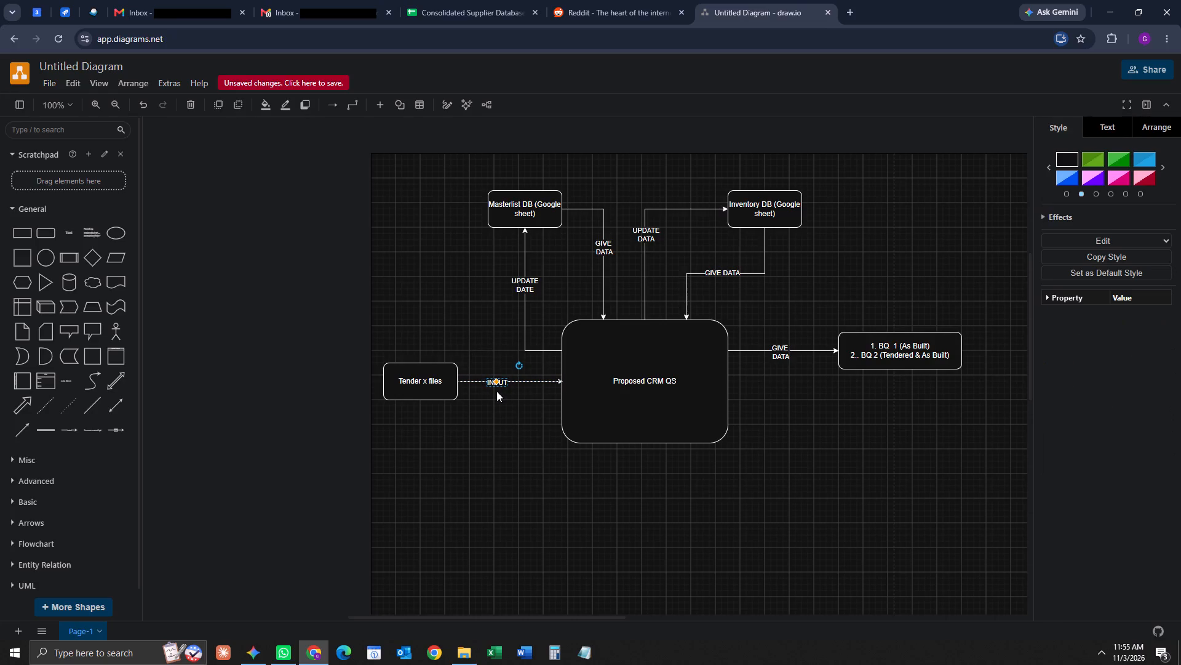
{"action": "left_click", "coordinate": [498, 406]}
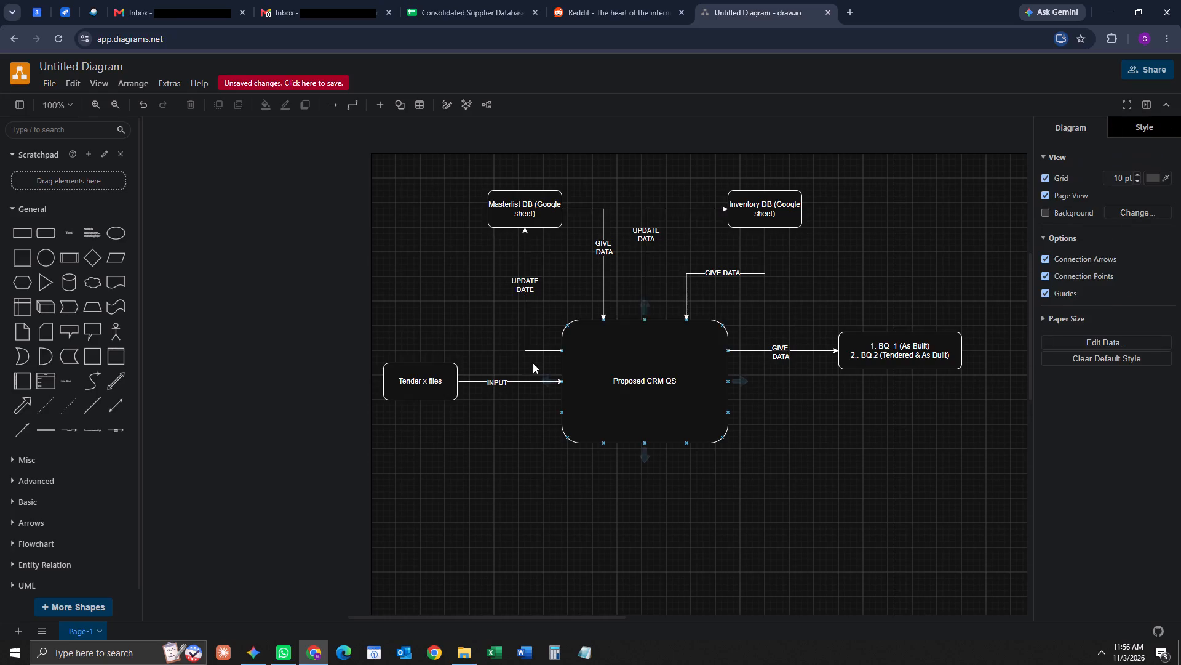
Extend the "INPUT" label on the tender files arrow with two further lines, "USING" and "TENDER REF. NO.".
{"action": "left_click", "coordinate": [495, 381]}
{"action": "left_click", "coordinate": [533, 380]}
{"action": "left_click", "coordinate": [500, 383]}
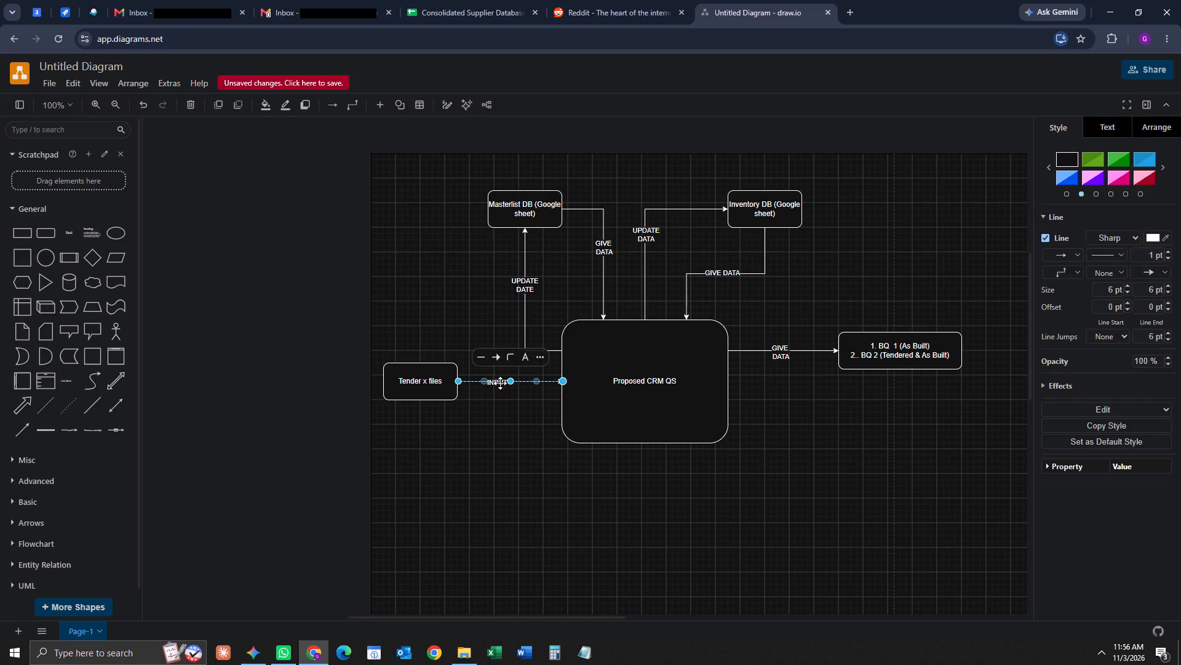
{"action": "double_click", "coordinate": [497, 381]}
{"action": "left_click", "coordinate": [497, 381]}
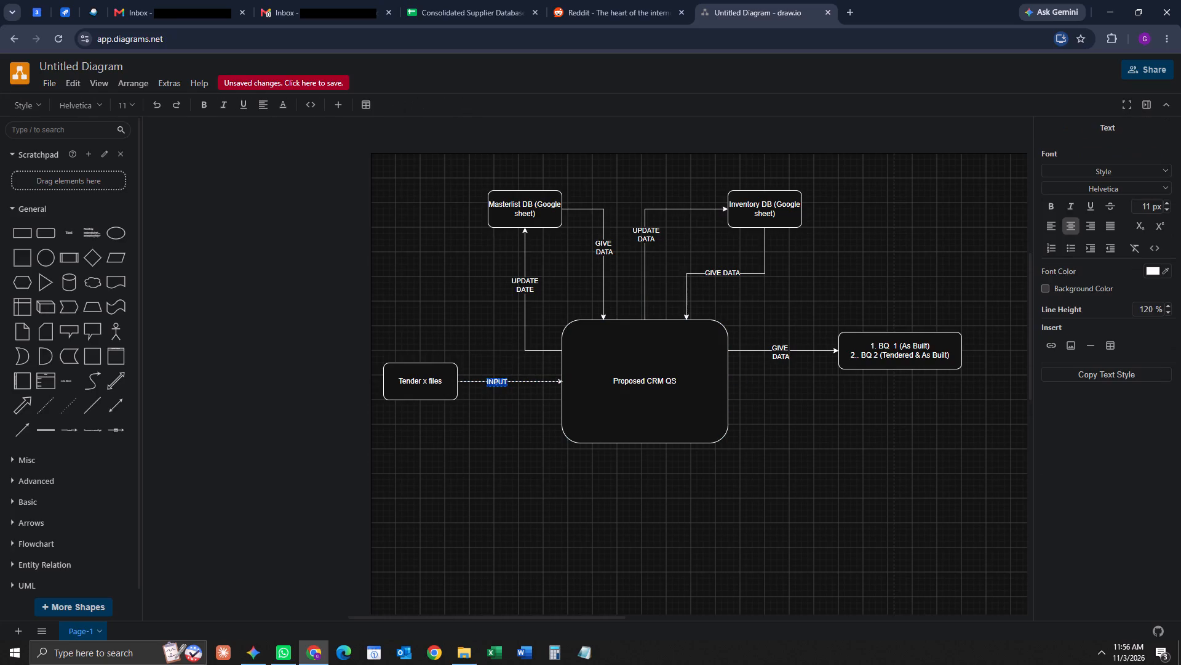
{"action": "left_click", "coordinate": [504, 381]}
{"action": "key", "text": "Right"}
{"action": "key", "text": "Return"}
{"action": "type", "text": "USING"}
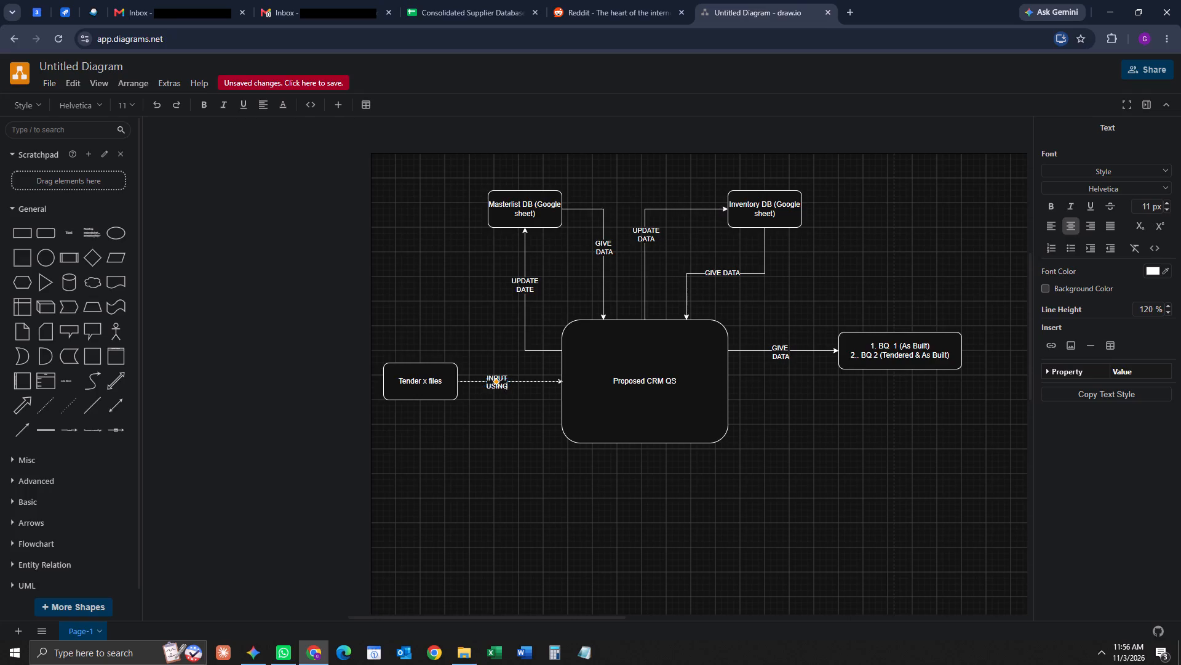
{"action": "key", "text": "Return"}
{"action": "type", "text": "PRJOEC"}
{"action": "key", "text": "BackSpace"}
{"action": "key", "text": "BackSpace"}
{"action": "key", "text": "BackSpace"}
{"action": "key", "text": "BackSpace"}
{"action": "key", "text": "BackSpace"}
{"action": "key", "text": "BackSpace"}
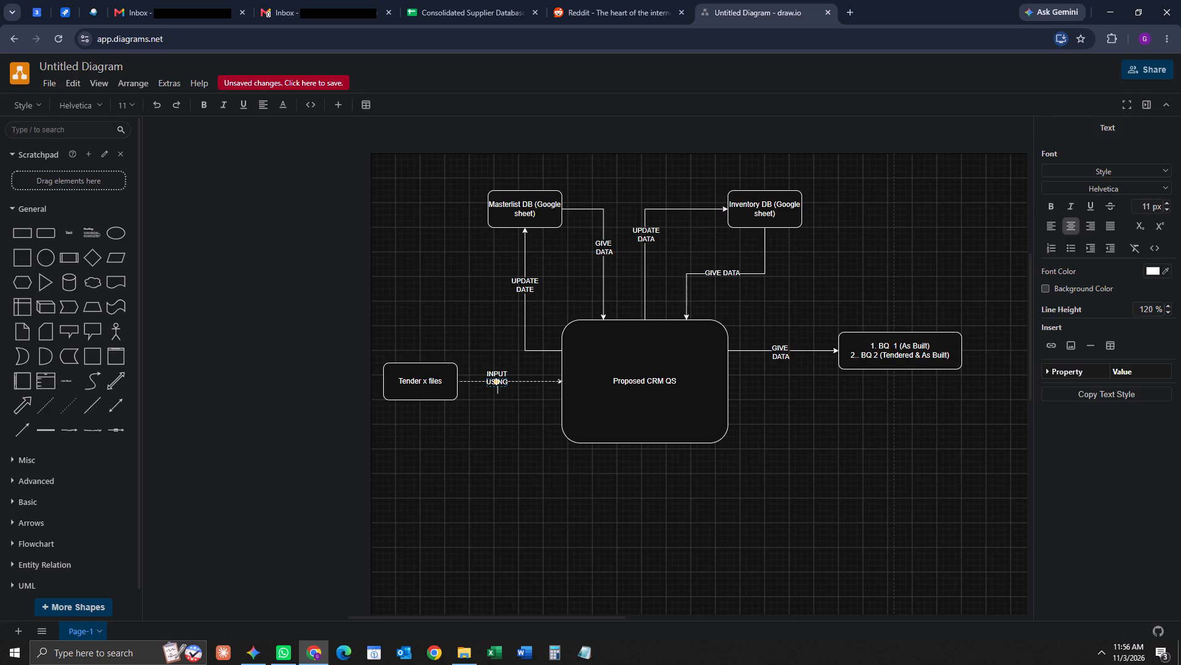
{"action": "type", "text": "TENDER REF"}
{"action": "type", "text": ". NO."}
{"action": "left_click", "coordinate": [483, 458]}
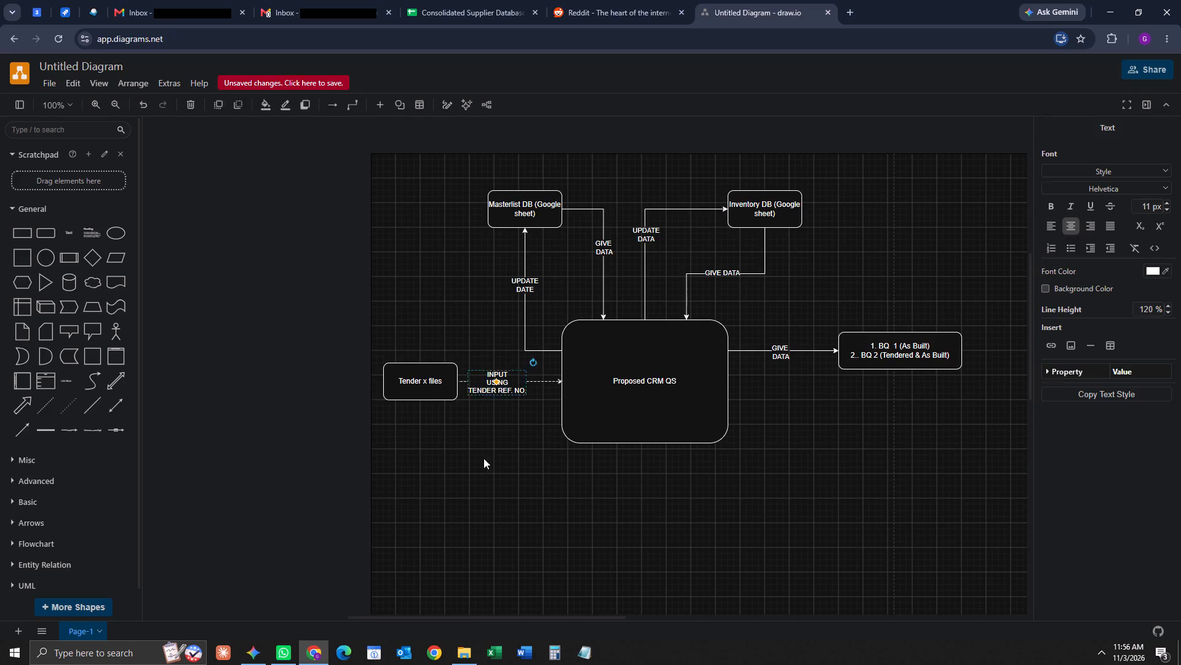
Move the "Tender x files" box horizontally away from "Proposed CRM QS" to make room for the longer arrow label.
{"action": "left_click", "coordinate": [438, 377]}
{"action": "left_click_drag", "start_coordinate": [442, 379], "coordinate": [380, 378]}
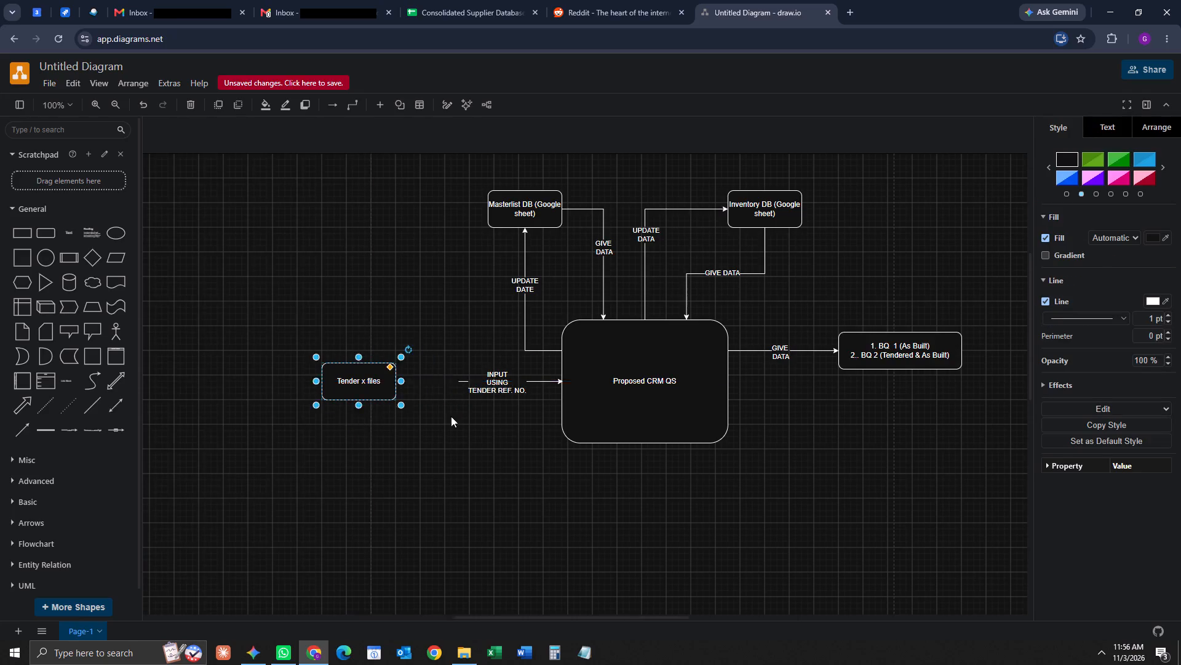
{"action": "left_click", "coordinate": [539, 484]}
{"action": "left_click", "coordinate": [452, 433]}
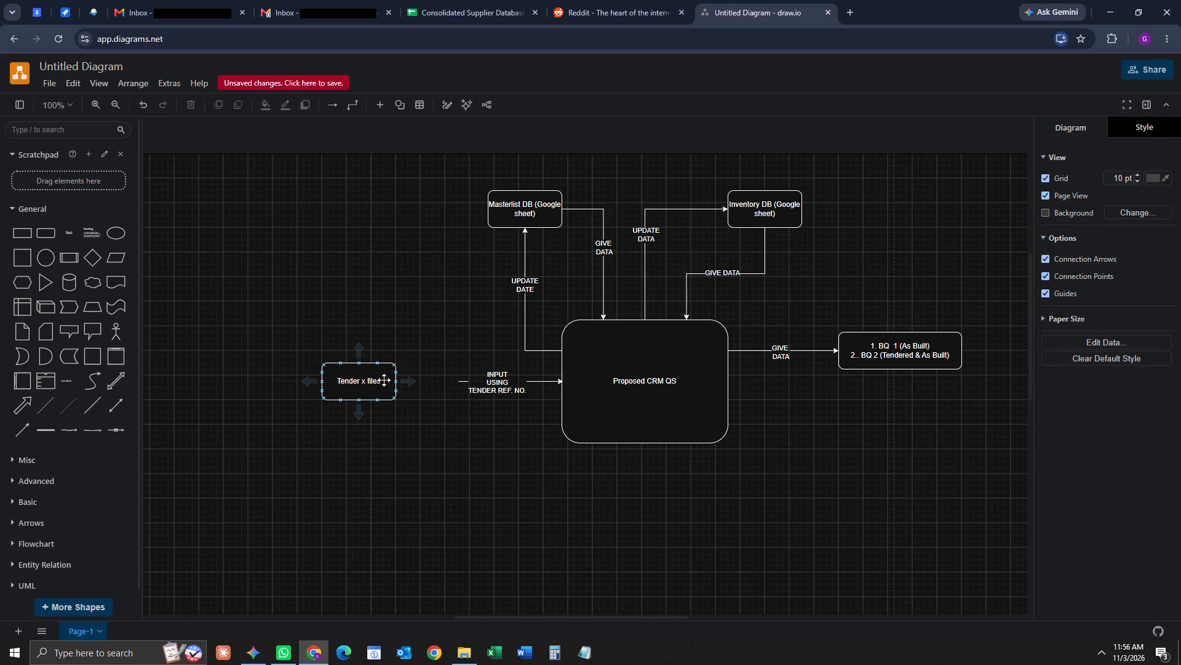
Extend the loose start of the input arrow back to the near edge of the "Tender x files" box.
{"action": "left_click", "coordinate": [477, 483]}
{"action": "middle_click_drag", "start_coordinate": [482, 483], "coordinate": [518, 488]}
{"action": "middle_click_drag", "start_coordinate": [595, 512], "coordinate": [554, 496]}
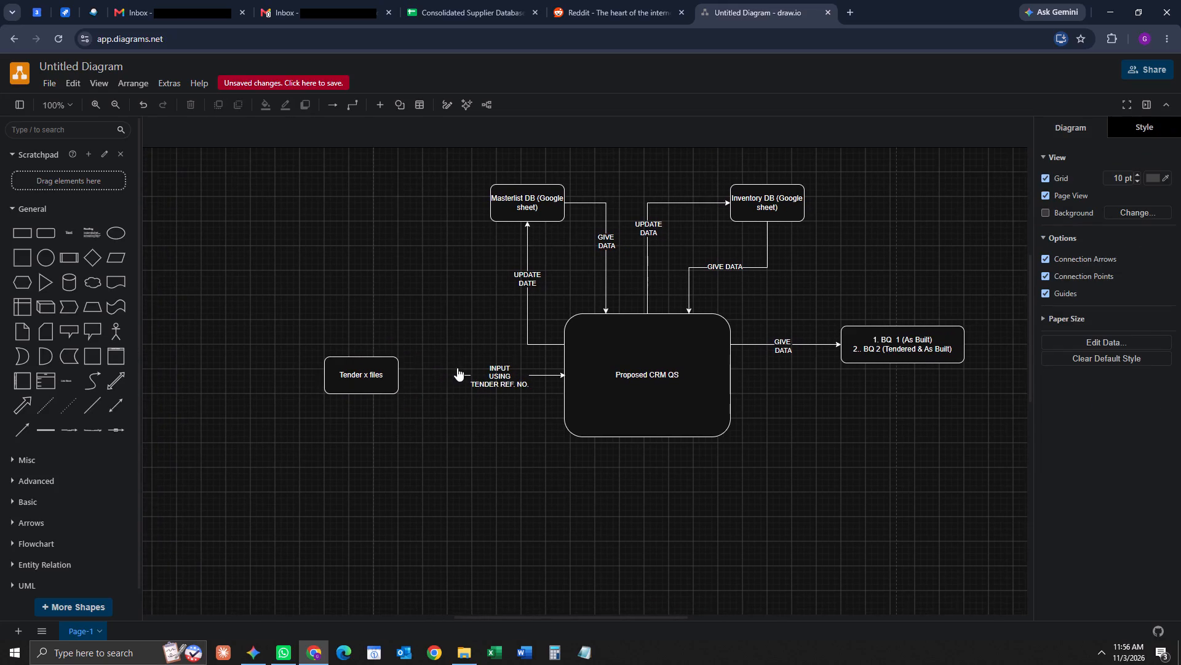
{"action": "left_click", "coordinate": [457, 368]}
{"action": "left_click_drag", "start_coordinate": [455, 369], "coordinate": [384, 369]}
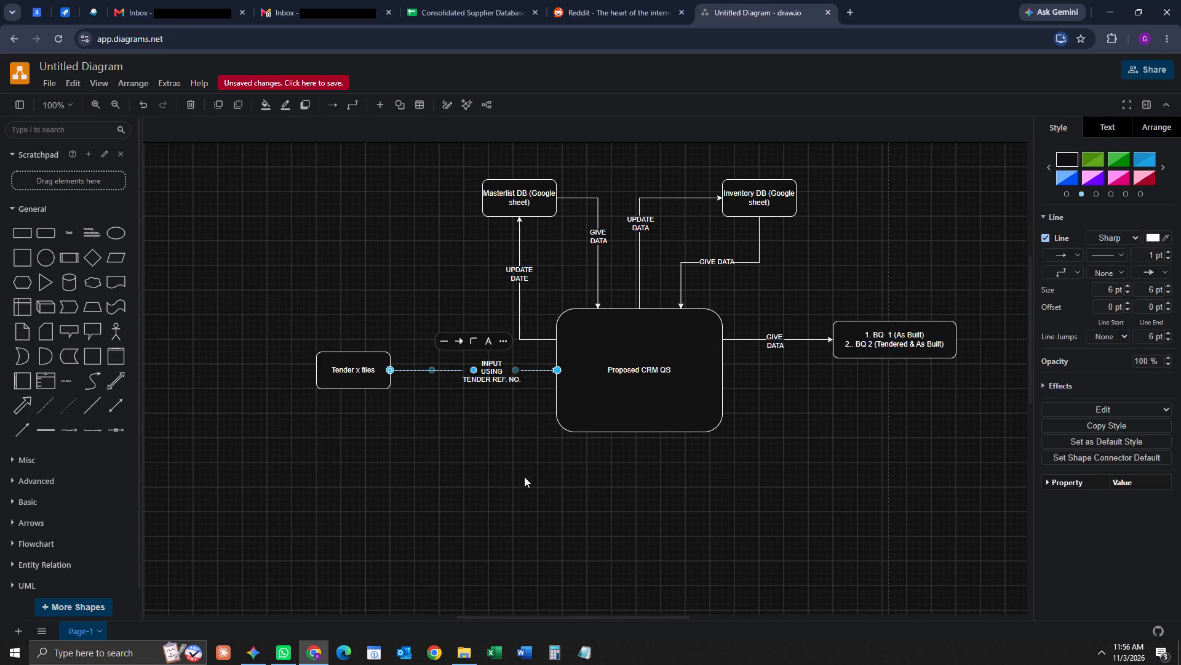
{"action": "left_click", "coordinate": [524, 477]}
Shift the "INPUT USING TENDER REF. NO." label along its arrow toward "Tender x files" so it sits nearer the middle.
{"action": "left_click", "coordinate": [488, 370]}
{"action": "left_click_drag", "start_coordinate": [501, 378], "coordinate": [475, 378]}
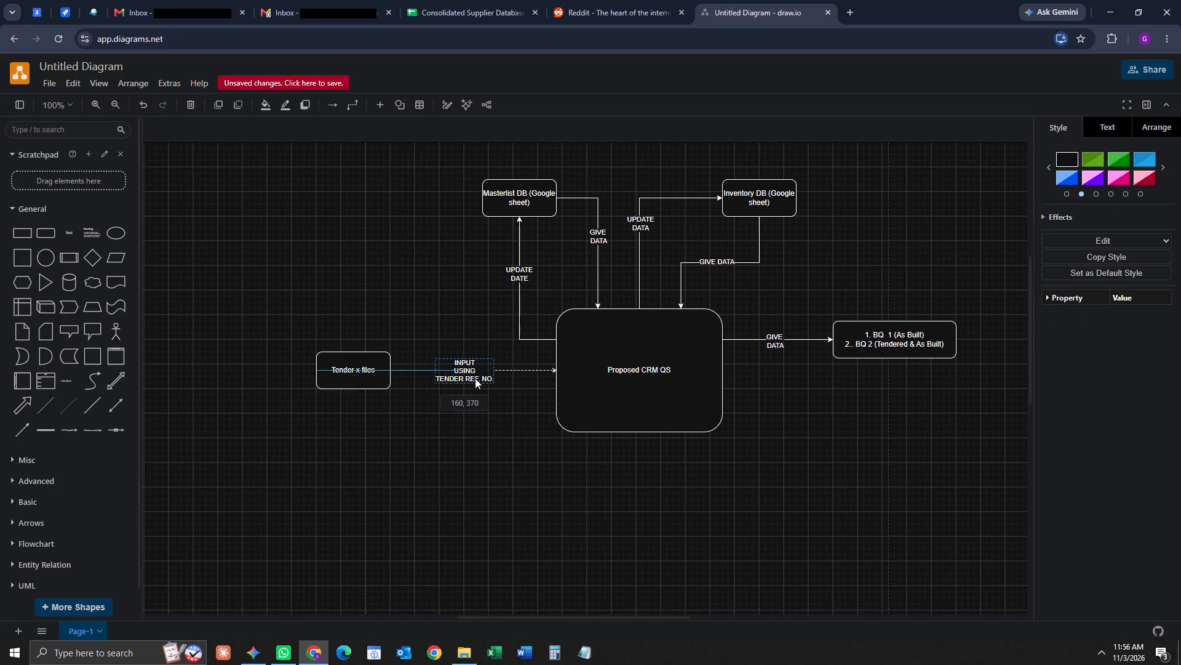
{"action": "left_click_drag", "start_coordinate": [475, 378], "coordinate": [477, 378]}
{"action": "left_click", "coordinate": [491, 459]}
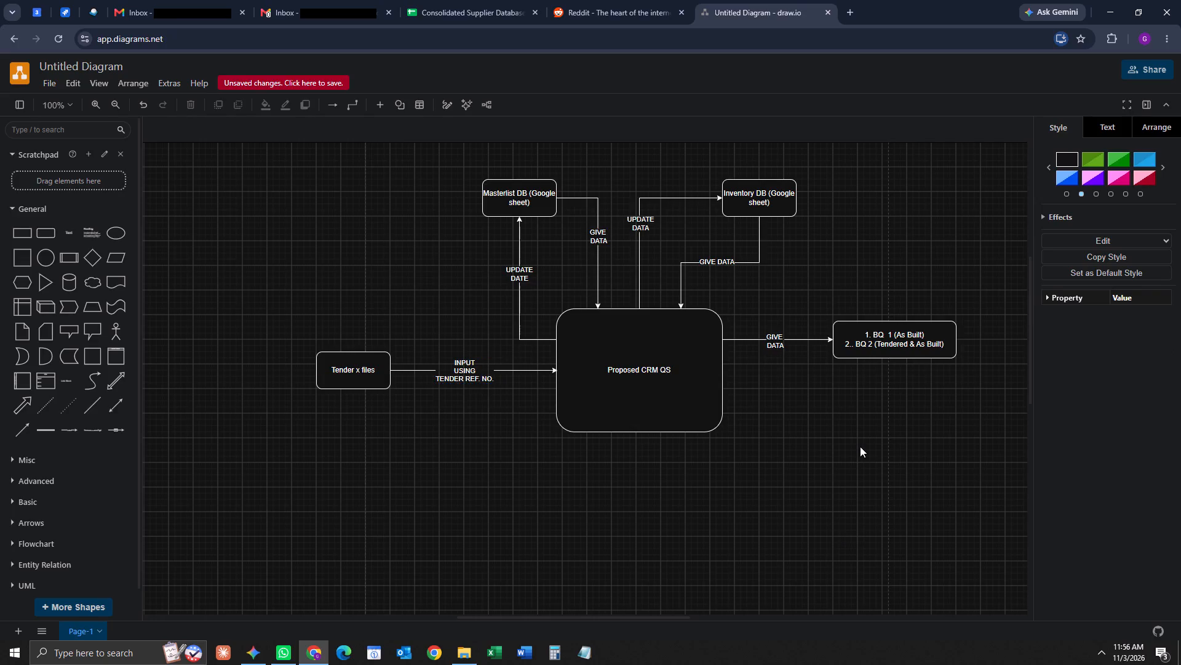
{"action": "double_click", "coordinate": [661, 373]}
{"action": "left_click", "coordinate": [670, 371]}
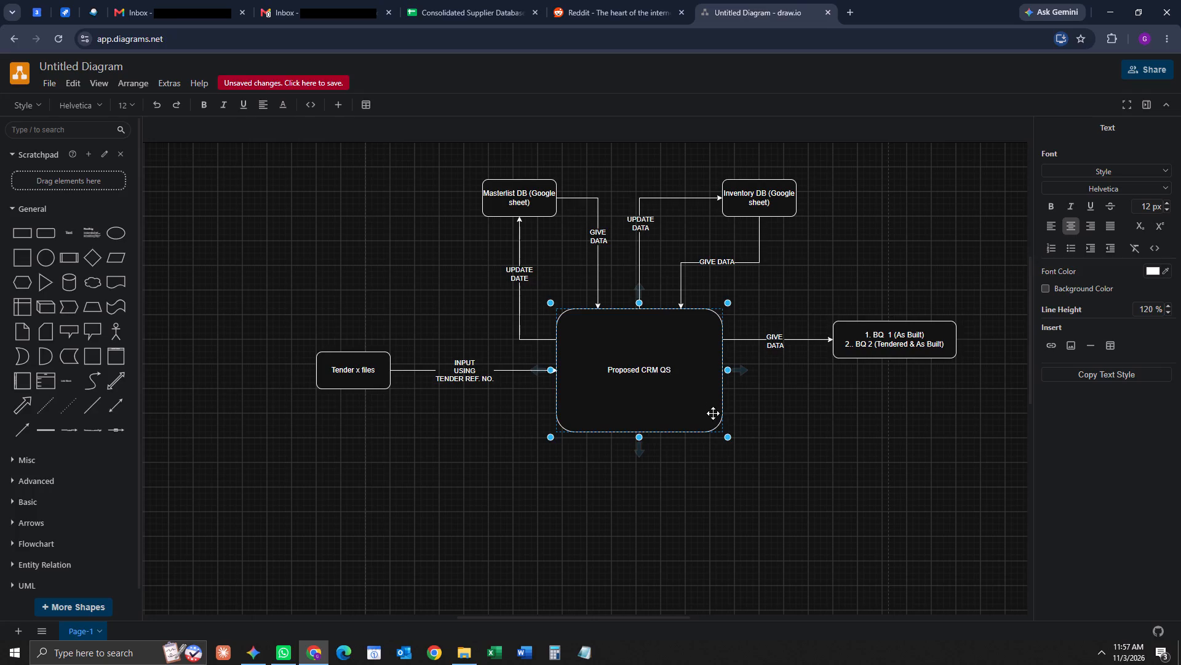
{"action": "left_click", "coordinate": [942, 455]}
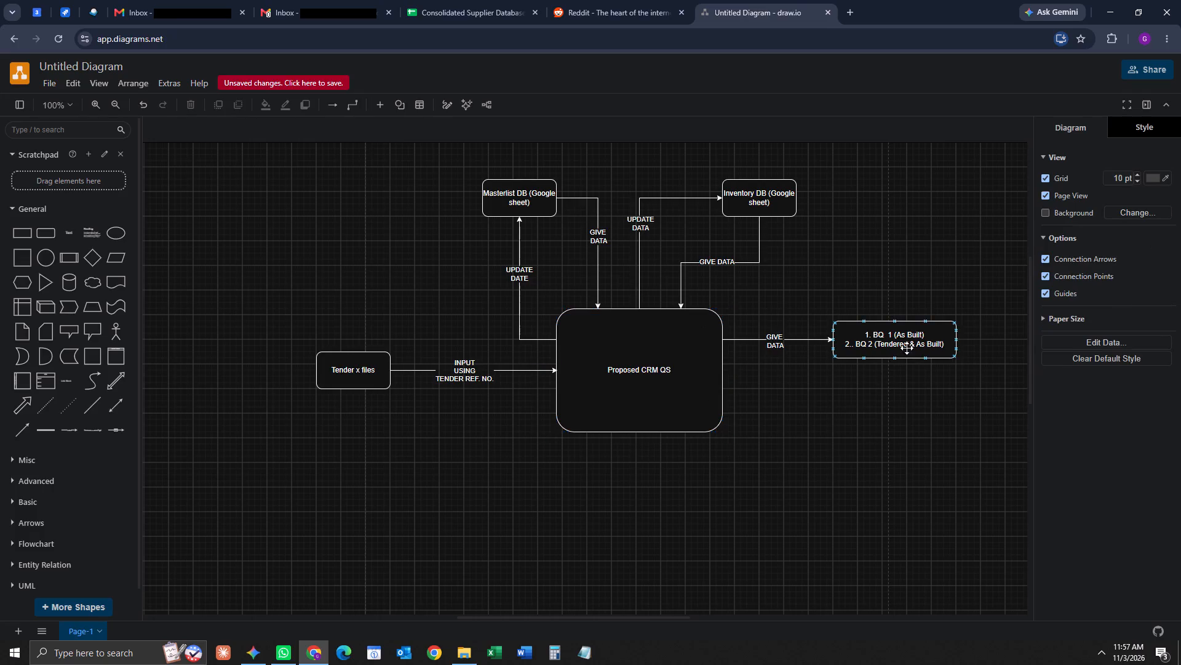
Reattach the start of the output "GIVE DATA" arrow to the midpoint of the "Proposed CRM QS" box's side.
{"action": "left_click", "coordinate": [794, 342]}
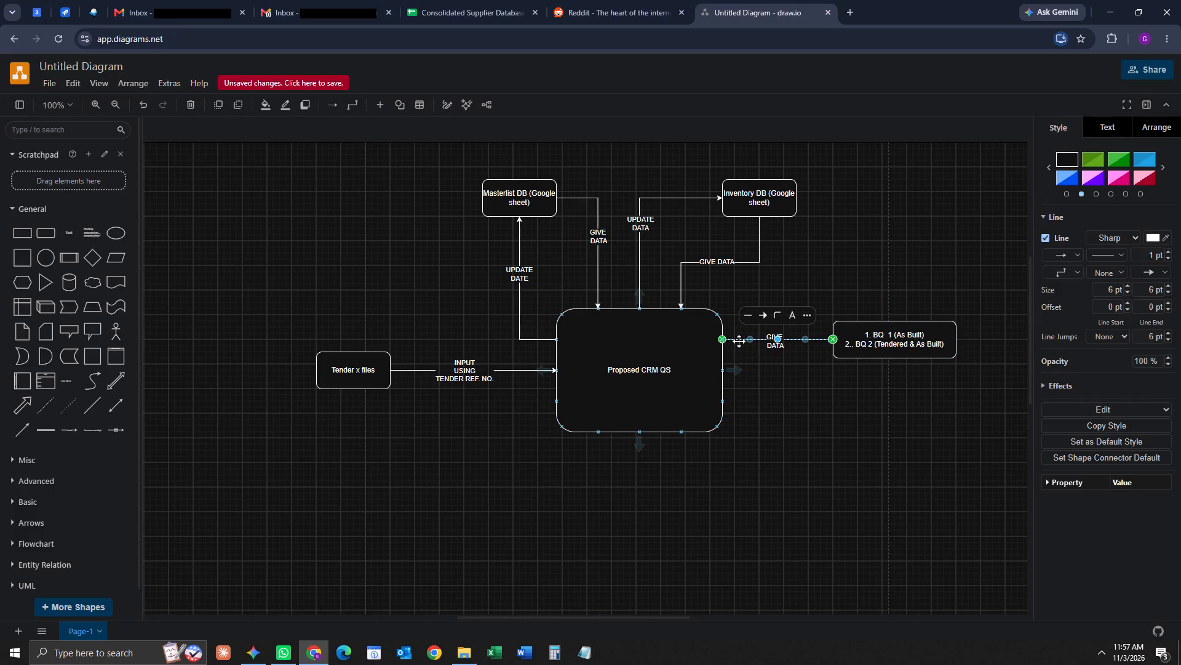
{"action": "left_click_drag", "start_coordinate": [723, 341], "coordinate": [722, 372]}
Move the BQ output box down to align with the centre of "Proposed CRM QS" so the output arrow runs straight.
{"action": "left_click_drag", "start_coordinate": [923, 342], "coordinate": [931, 371]}
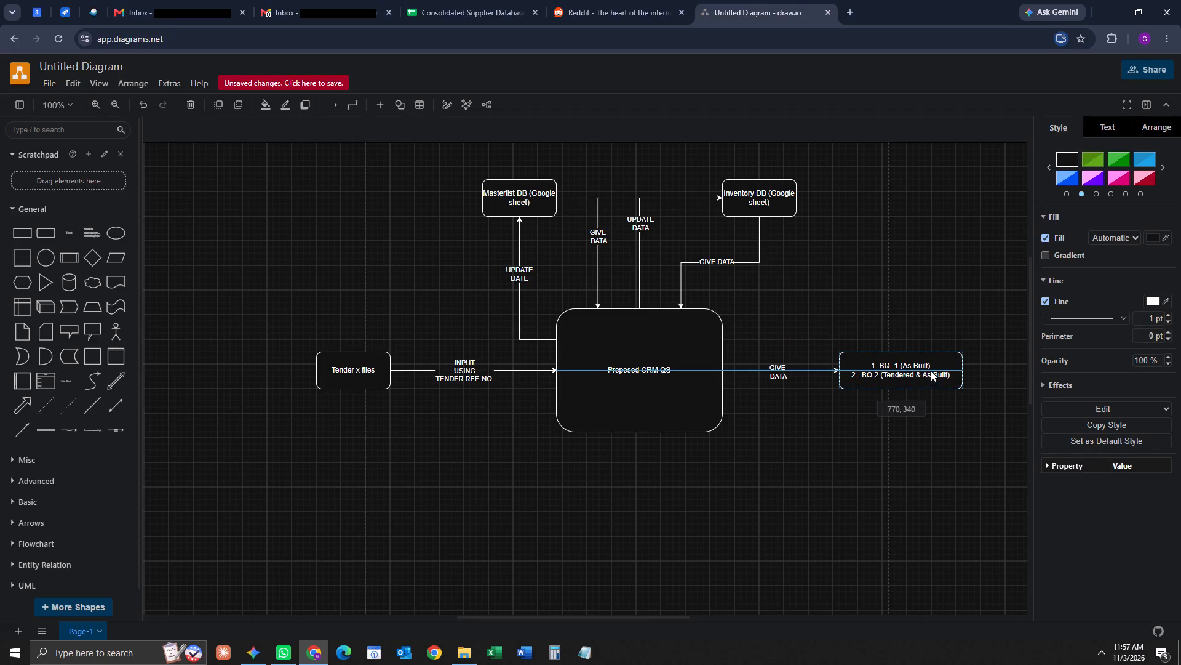
{"action": "left_click_drag", "start_coordinate": [931, 371], "coordinate": [926, 371]}
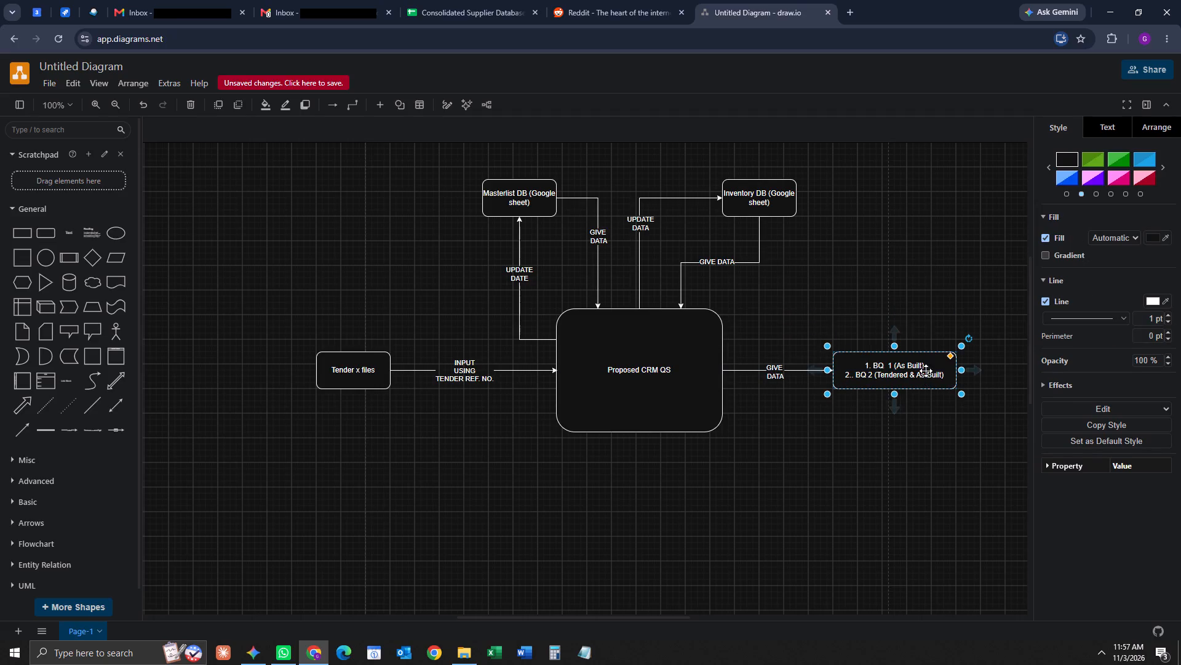
{"action": "left_click", "coordinate": [921, 454]}
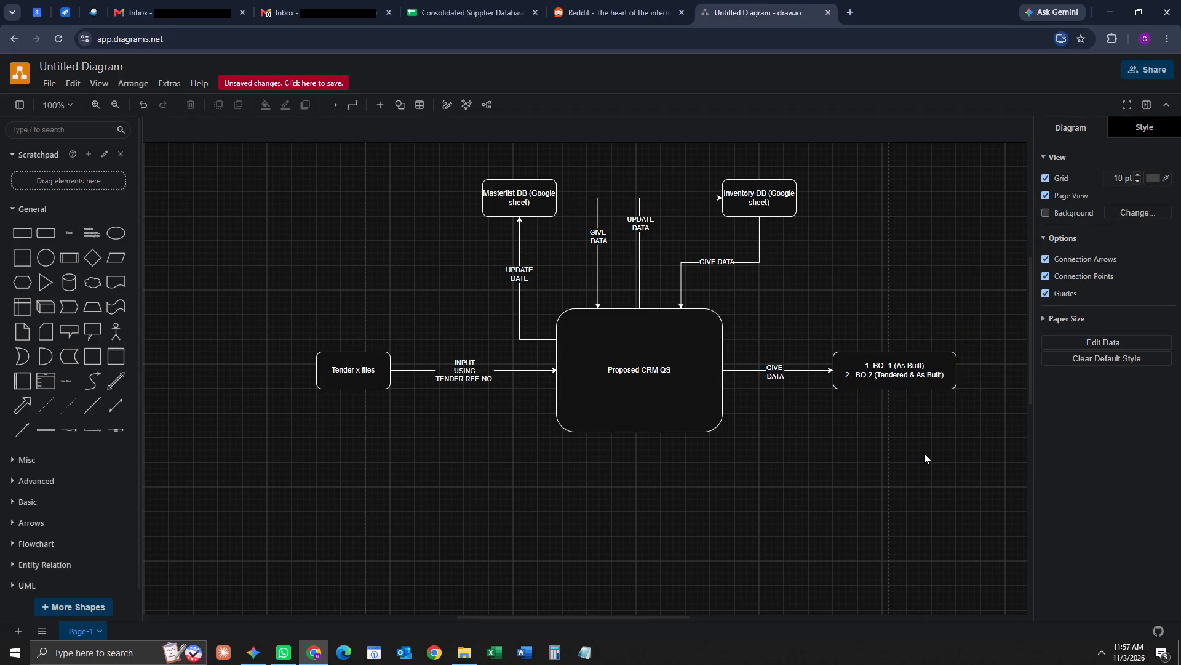